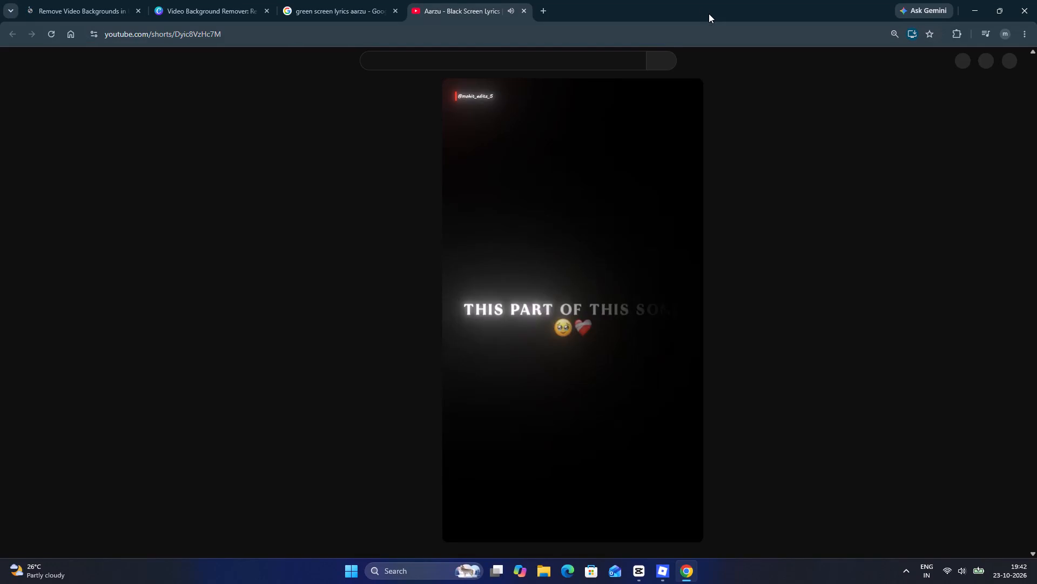
Close the YouTube Shorts tab playing the Aarzu black screen lyrics video.
{"action": "left_click", "coordinate": [523, 8]}
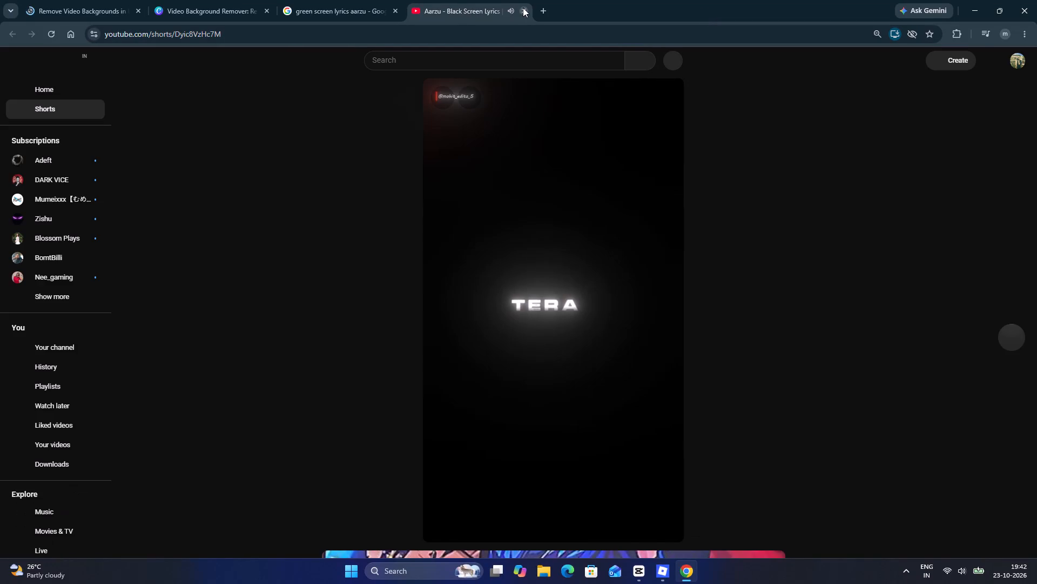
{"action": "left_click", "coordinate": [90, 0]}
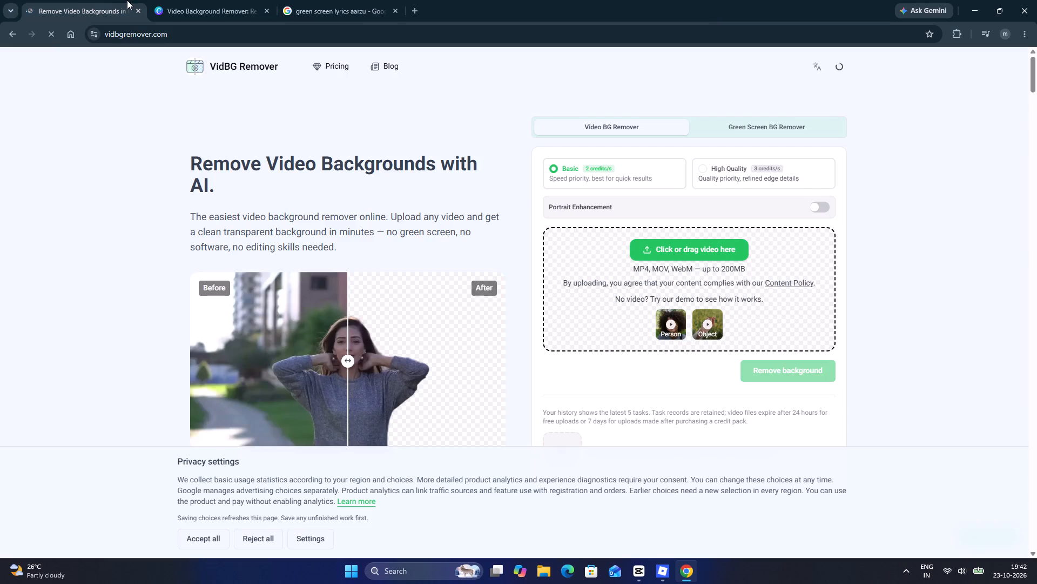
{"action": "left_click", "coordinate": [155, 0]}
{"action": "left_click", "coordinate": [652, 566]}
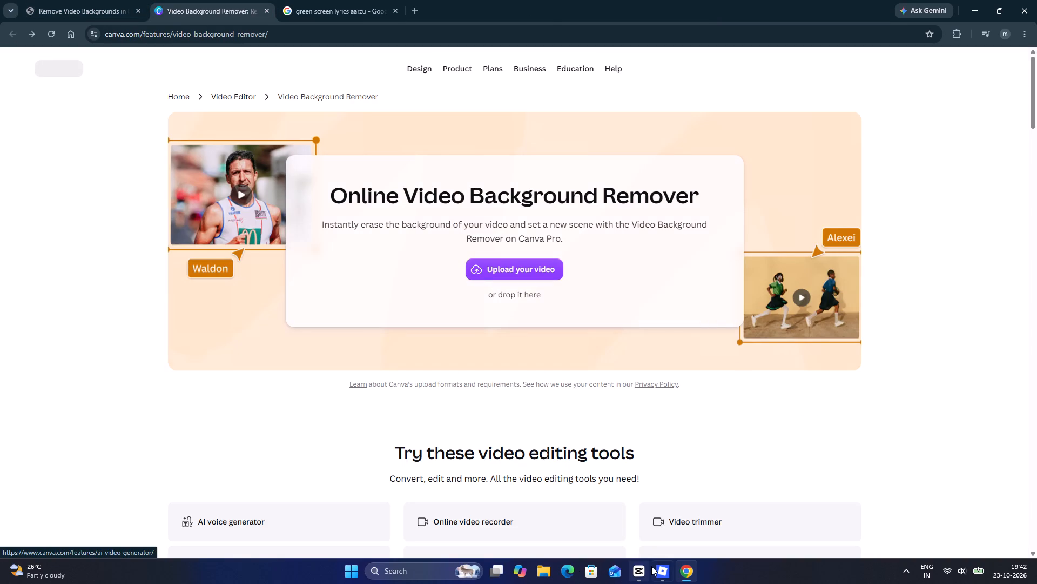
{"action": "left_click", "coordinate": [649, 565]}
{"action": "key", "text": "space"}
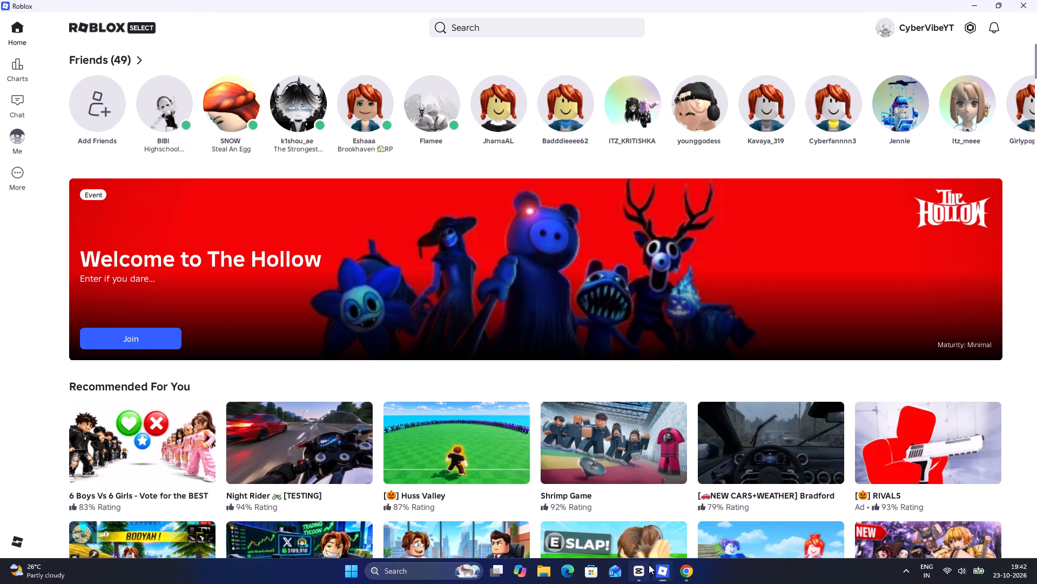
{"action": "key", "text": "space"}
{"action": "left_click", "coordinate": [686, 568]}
In the open Google results page, extend the query and search for "green screen lyrics aarzu tu hi hai".
{"action": "left_click", "coordinate": [324, 0]}
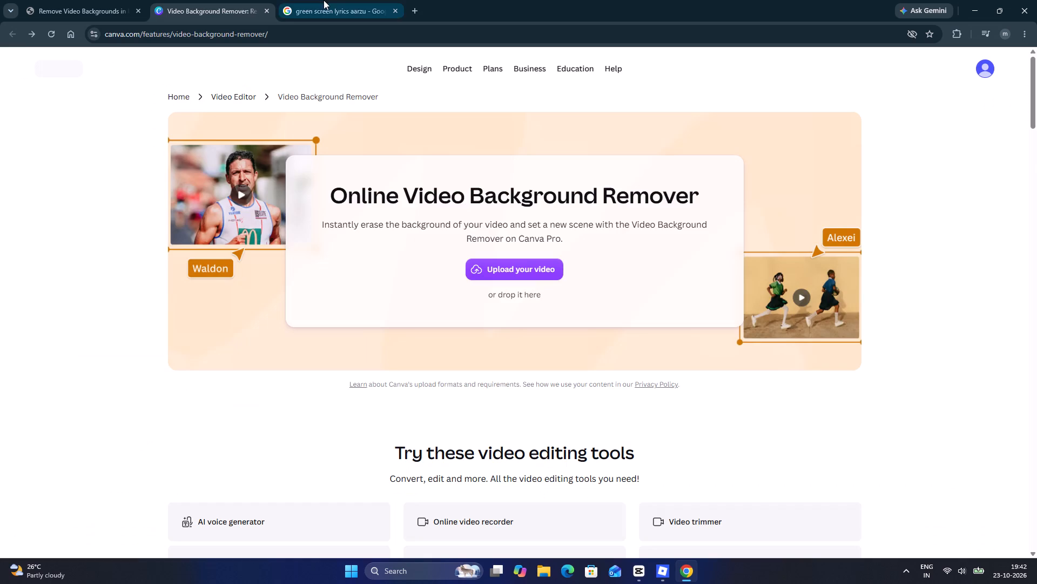
{"action": "left_click", "coordinate": [274, 70]}
{"action": "key", "text": "space"}
{"action": "type", "text": "tu hi"}
{"action": "key", "text": "space"}
{"action": "key", "text": "h"}
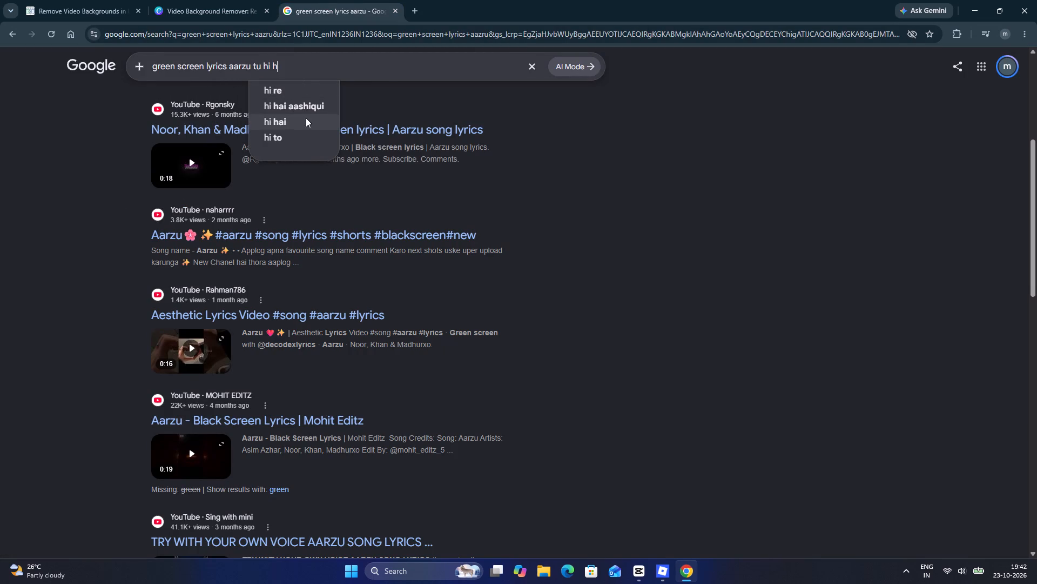
{"action": "key", "text": "q"}
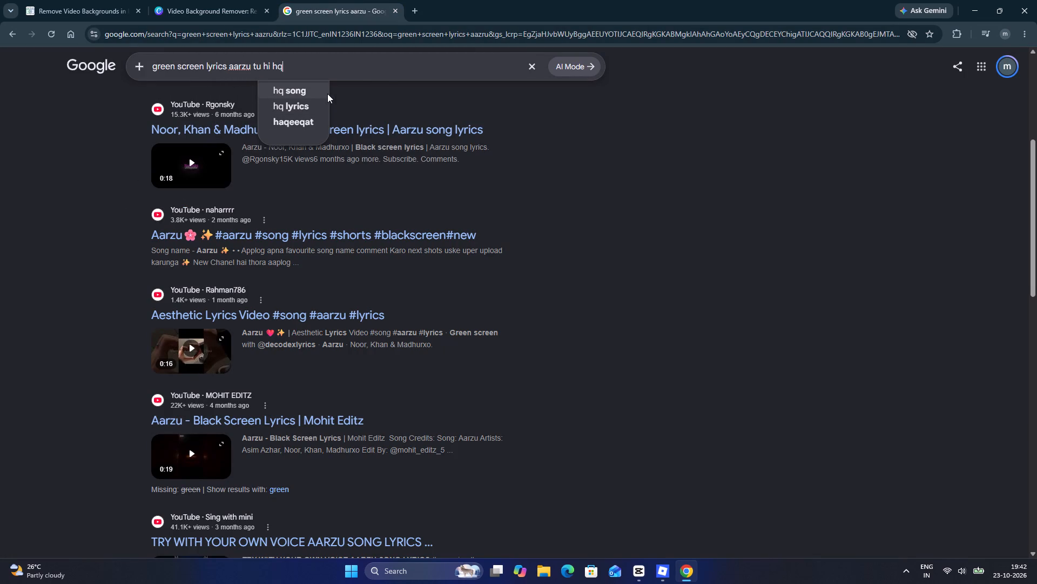
{"action": "key", "text": "BackSpace"}
{"action": "type", "text": "ai"}
{"action": "key", "text": "Return"}
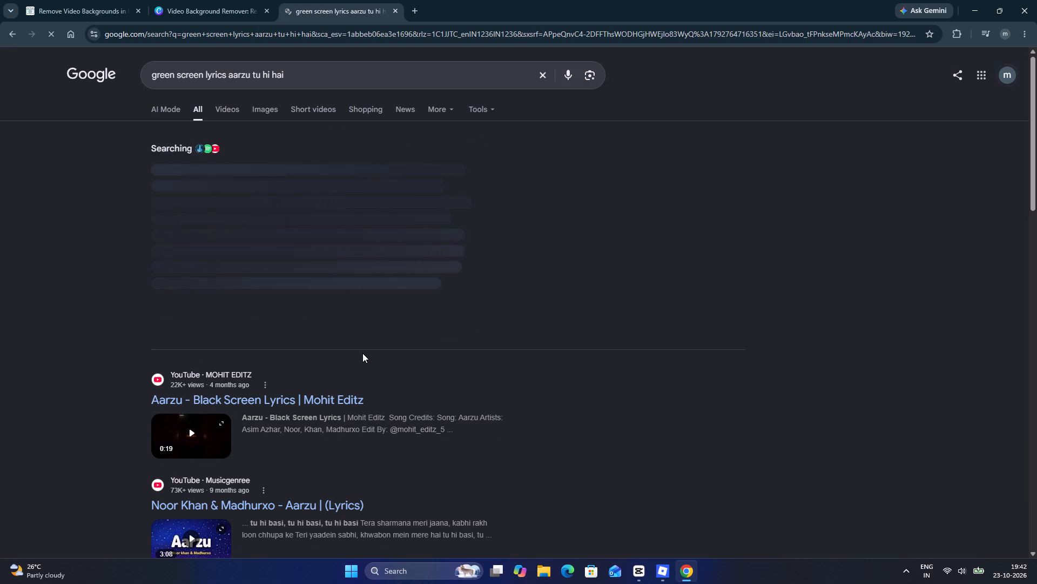
Look through the search results for a suitable Aarzu lyrics video.
{"action": "scroll", "coordinate": [362, 354], "scroll_direction": "down", "scroll_amount": 6}
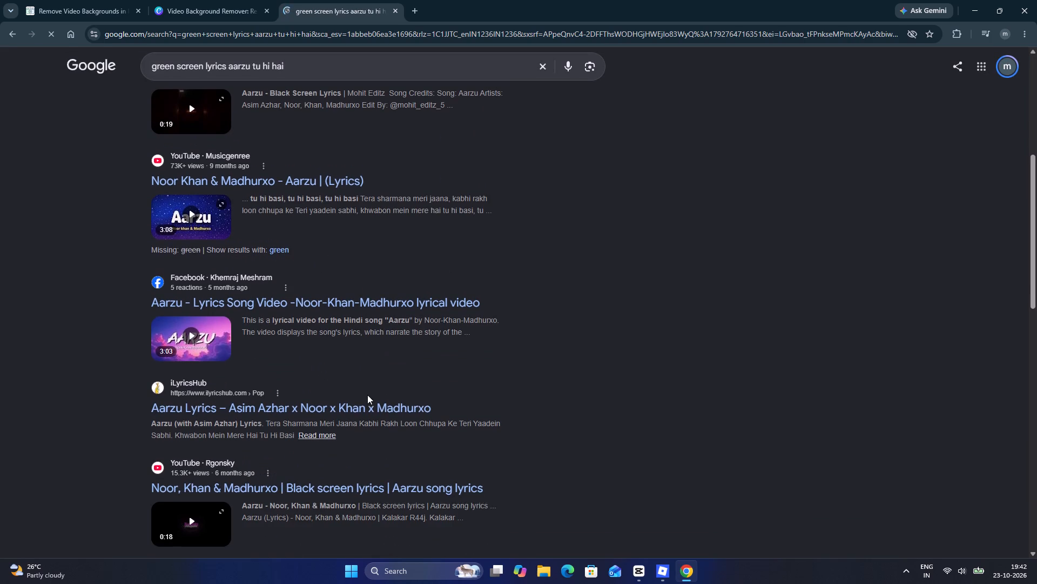
{"action": "scroll", "coordinate": [346, 413], "scroll_direction": "down", "scroll_amount": 5}
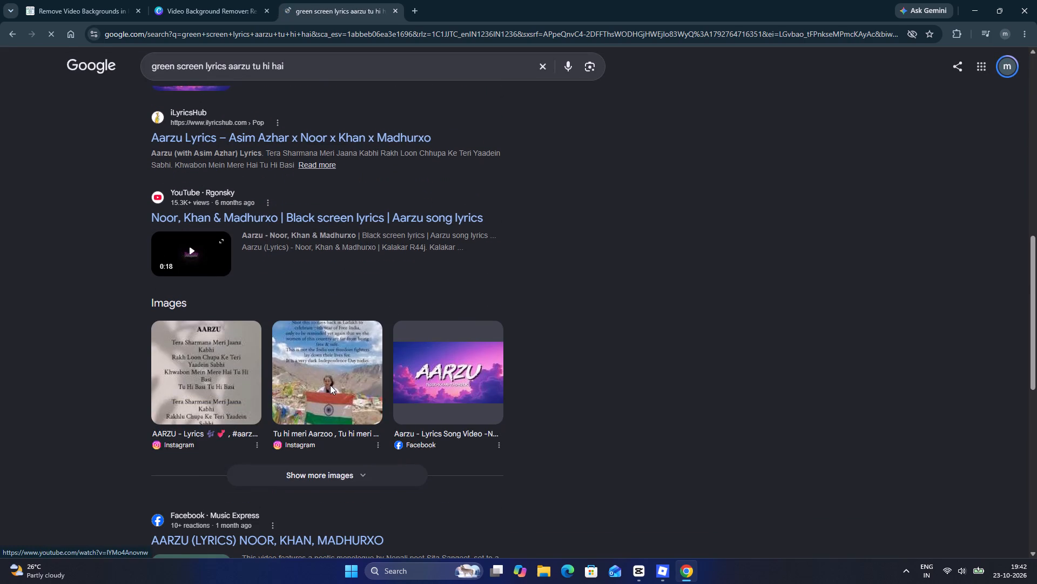
{"action": "scroll", "coordinate": [330, 385], "scroll_direction": "down", "scroll_amount": 2}
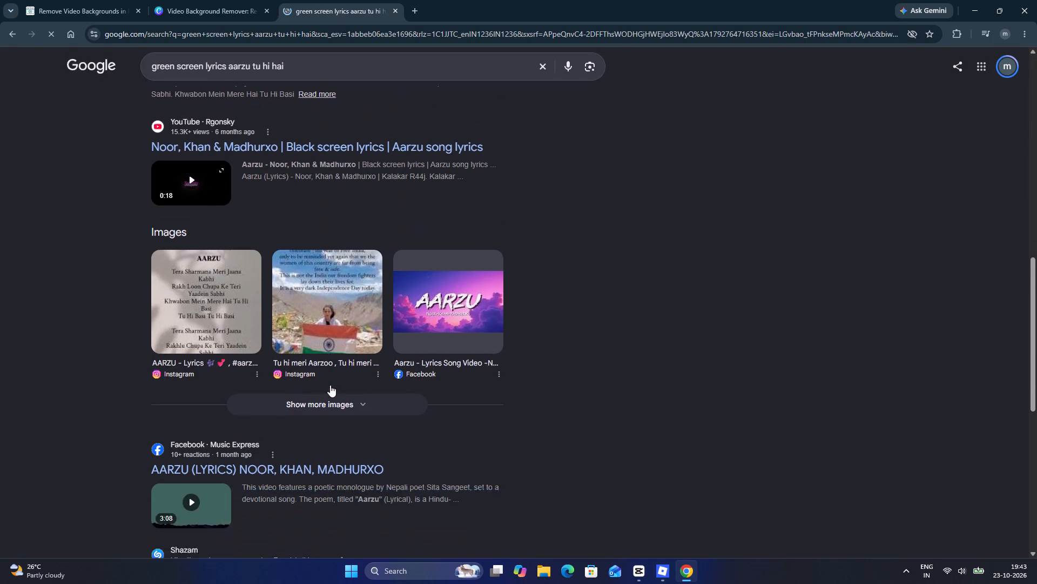
{"action": "scroll", "coordinate": [330, 385], "scroll_direction": "down", "scroll_amount": 1}
{"action": "left_click_drag", "start_coordinate": [323, 374], "coordinate": [533, 74]}
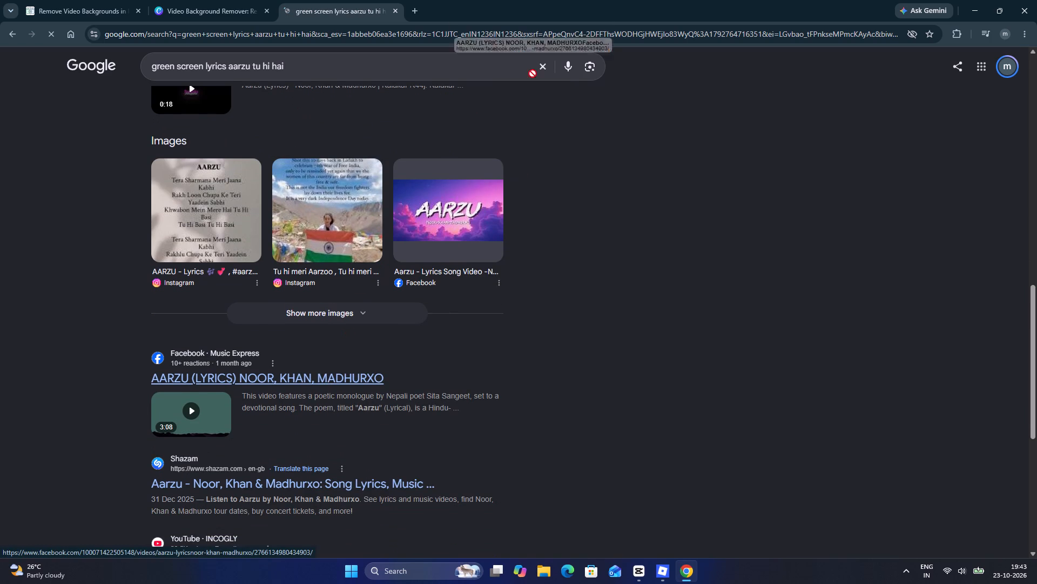
{"action": "left_click_drag", "start_coordinate": [533, 74], "coordinate": [271, 360]}
{"action": "scroll", "coordinate": [262, 348], "scroll_direction": "down", "scroll_amount": 3}
Open the Shazam result for Aarzu by Noor, Khan & Madhurxo and start the song preview.
{"action": "left_click", "coordinate": [297, 315]}
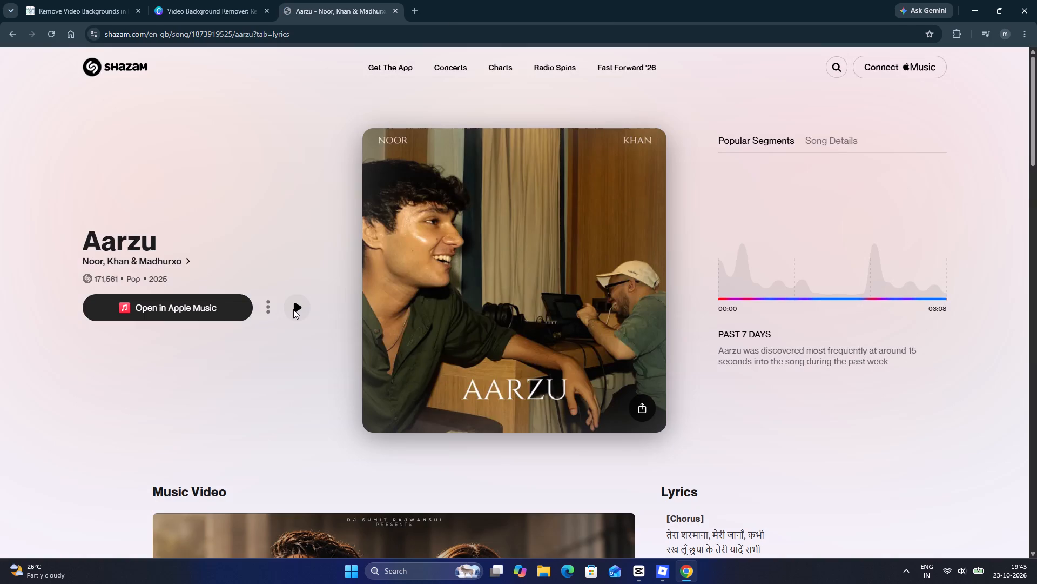
{"action": "left_click", "coordinate": [295, 308]}
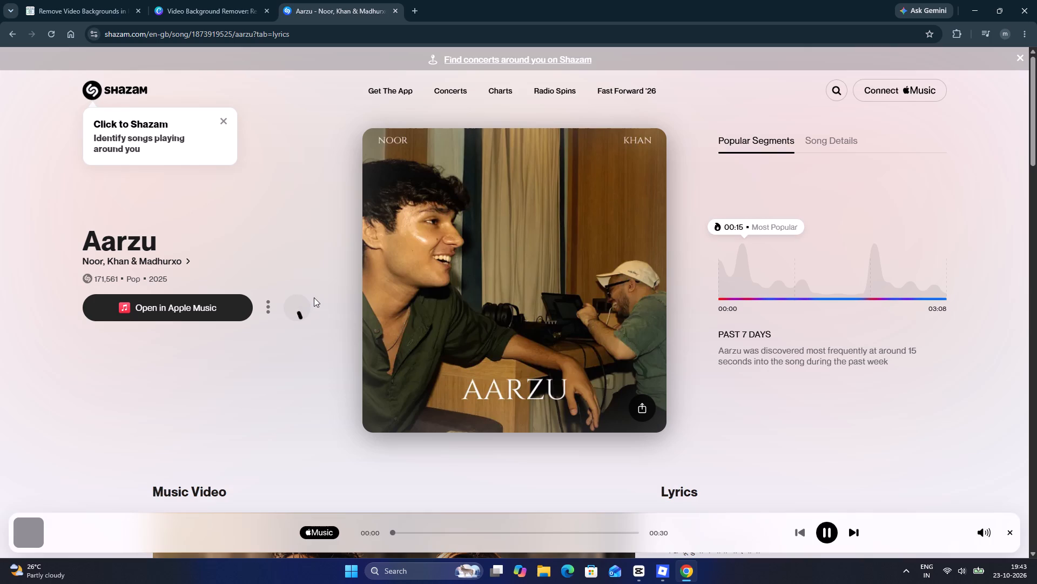
Close the Shazam, Canva and VidBG Remover pages, leaving only a blank new tab open.
{"action": "key", "text": "ctrl+w"}
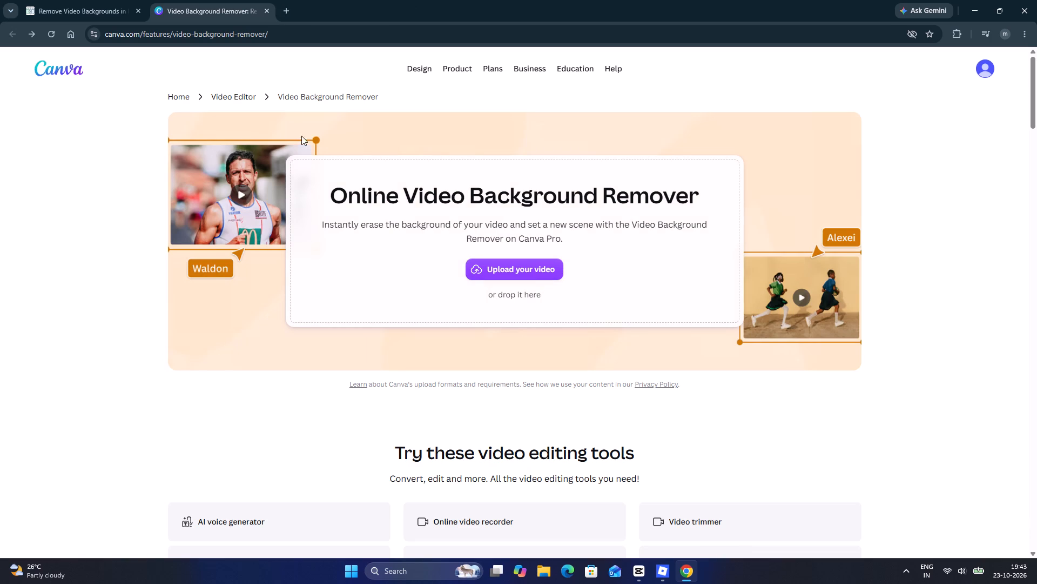
{"action": "key", "text": "ctrl+w"}
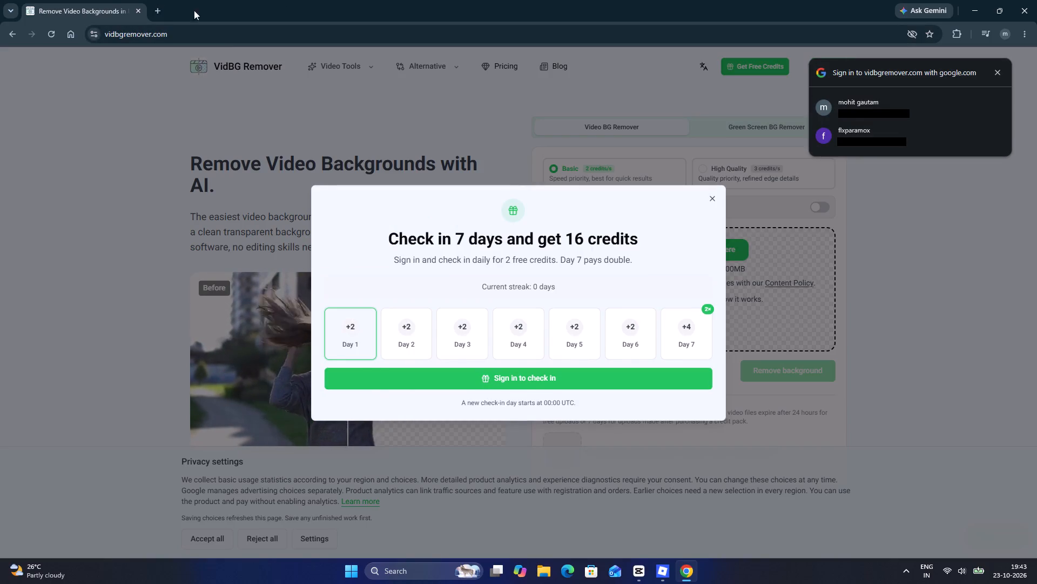
{"action": "left_click", "coordinate": [163, 0]}
{"action": "left_click", "coordinate": [136, 9]}
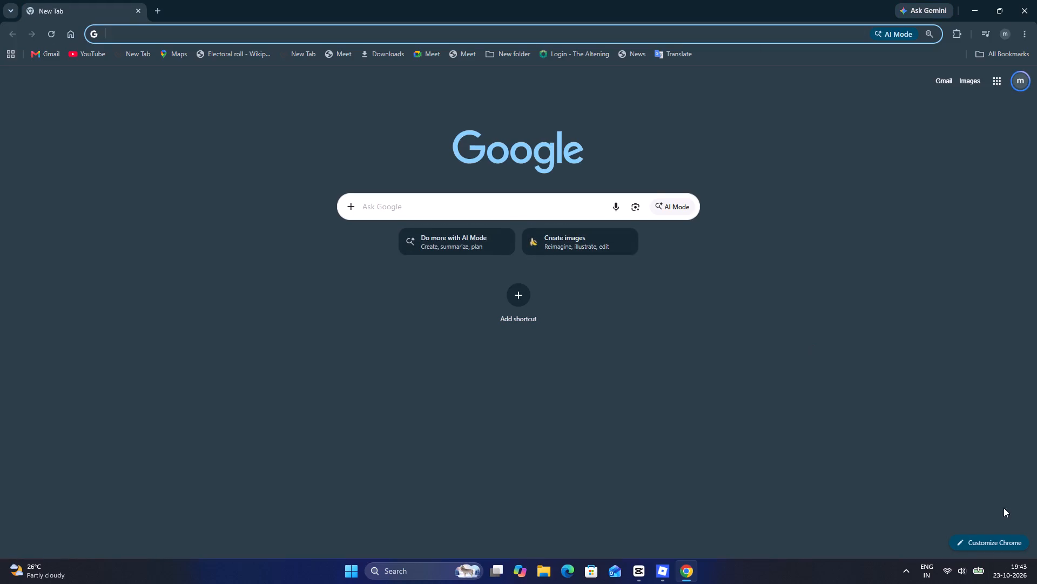
Find and launch the Proton VPN app in Windows and check the hidden background apps.
{"action": "left_click", "coordinate": [903, 583]}
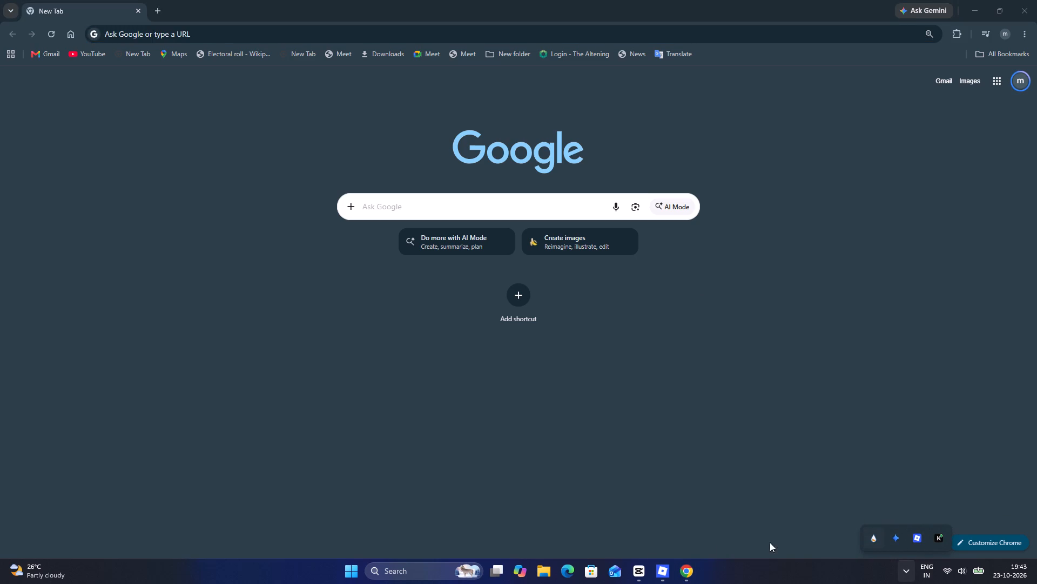
{"action": "left_click", "coordinate": [415, 568]}
{"action": "type", "text": "pro"}
{"action": "key", "text": "Return"}
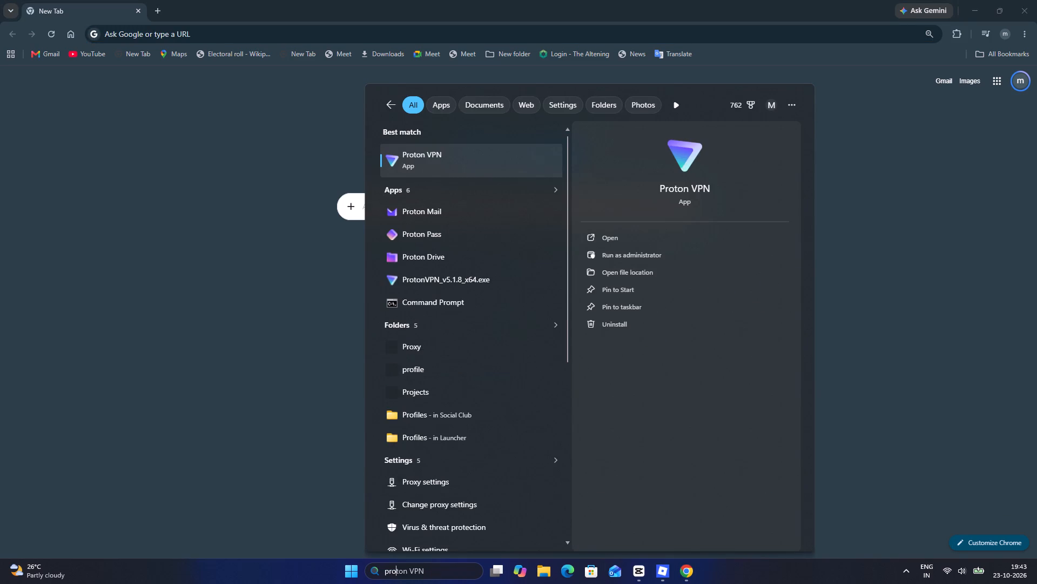
{"action": "left_click", "coordinate": [905, 582]}
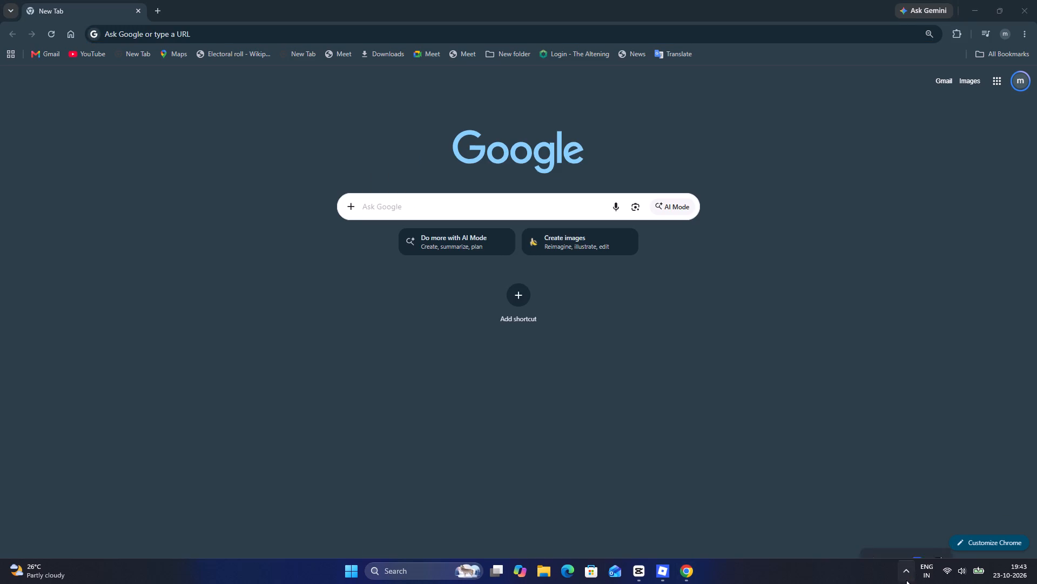
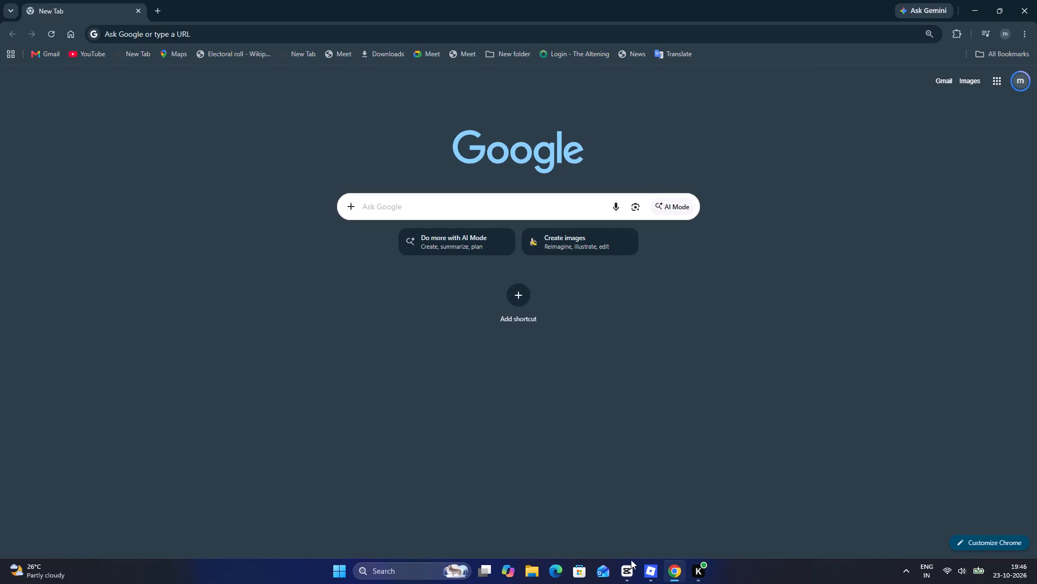
Search the web for "capcut template".
{"action": "left_click", "coordinate": [555, 495]}
{"action": "left_click", "coordinate": [274, 38]}
{"action": "right_click", "coordinate": [269, 33]}
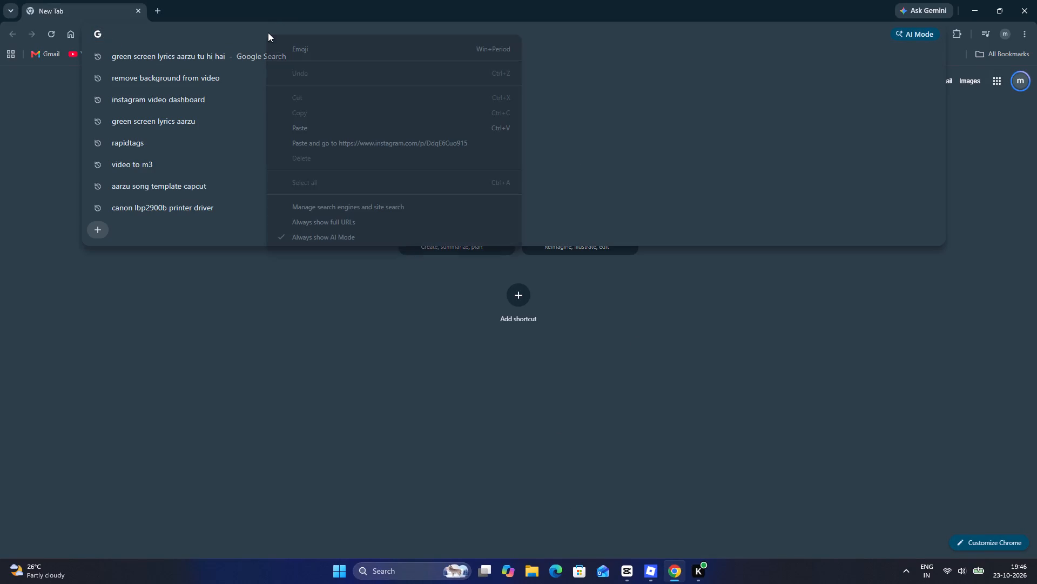
{"action": "type", "text": "ca"}
{"action": "key", "text": "p"}
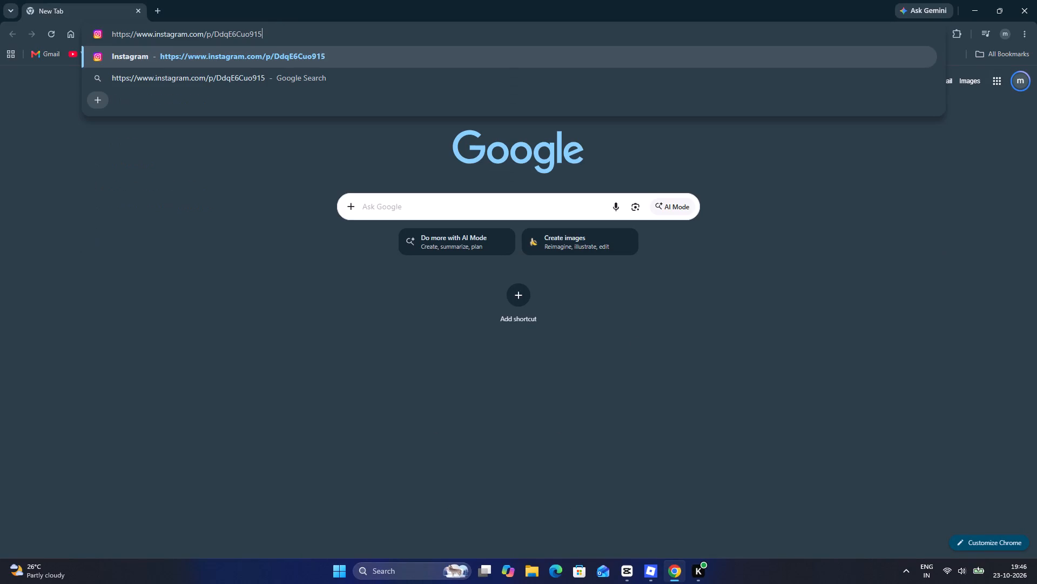
{"action": "key", "text": "ctrl+a"}
{"action": "type", "text": "cap"}
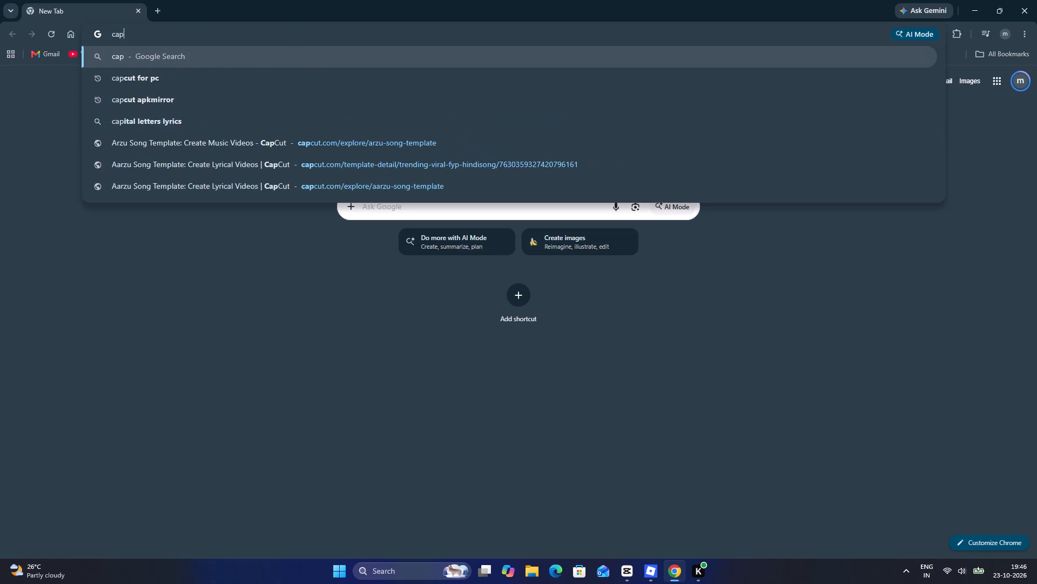
{"action": "type", "text": "cut temp"}
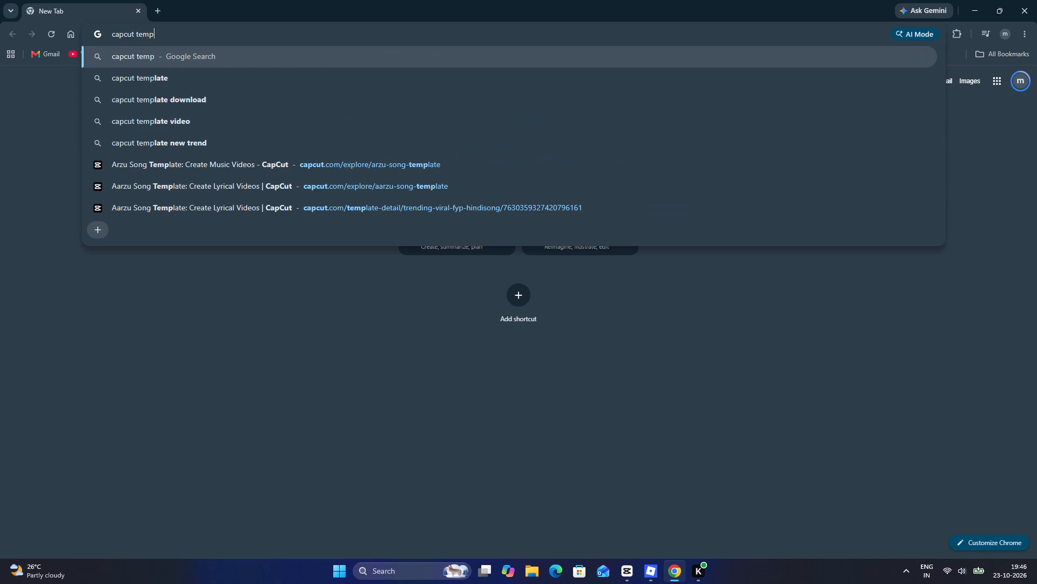
{"action": "key", "text": "Down"}
{"action": "key", "text": "Down"}
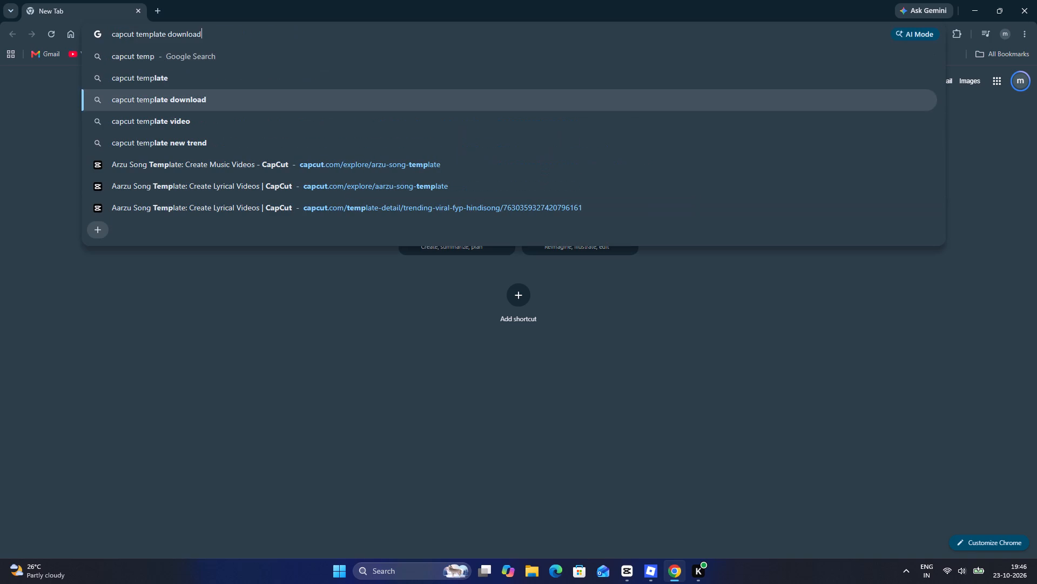
{"action": "key", "text": "Up"}
{"action": "key", "text": "Return"}
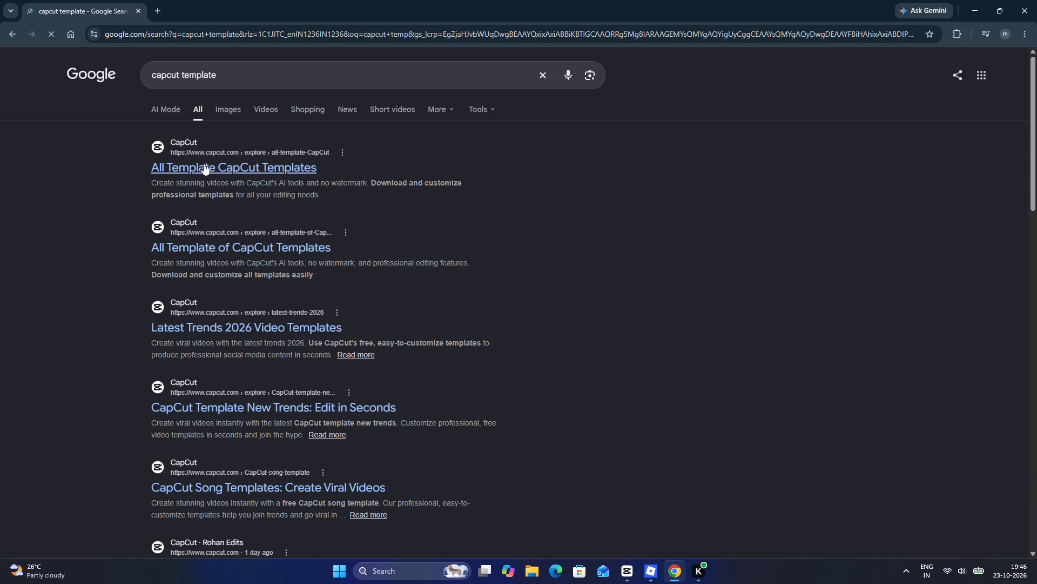
Open the All Template CapCut Templates result and look through its video templates for a suitable one.
{"action": "left_click", "coordinate": [206, 165]}
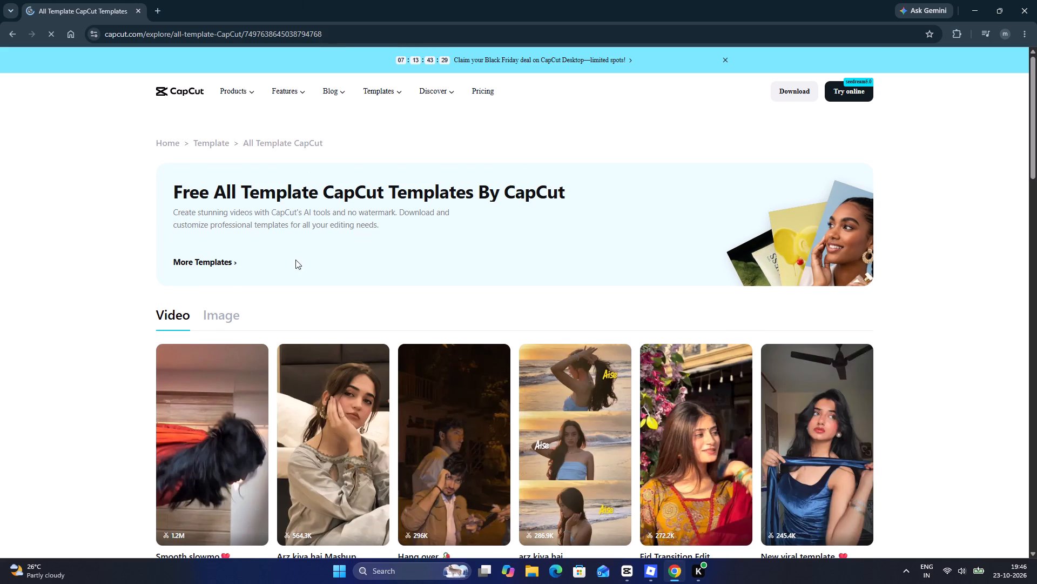
{"action": "scroll", "coordinate": [264, 291], "scroll_direction": "down", "scroll_amount": 2}
{"action": "scroll", "coordinate": [267, 284], "scroll_direction": "up", "scroll_amount": 5}
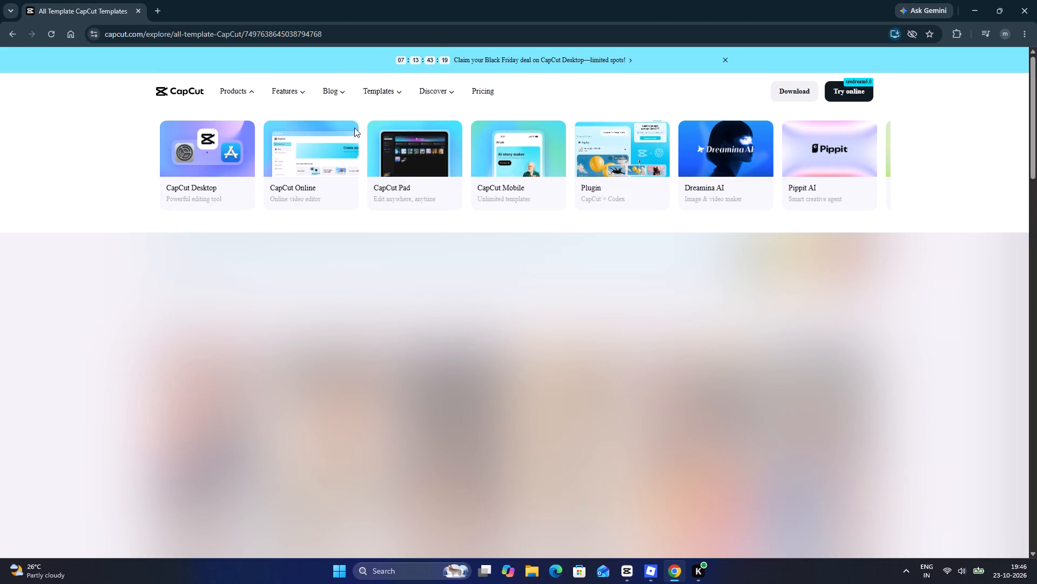
{"action": "scroll", "coordinate": [579, 453], "scroll_direction": "down", "scroll_amount": 11}
{"action": "scroll", "coordinate": [577, 452], "scroll_direction": "up", "scroll_amount": 6}
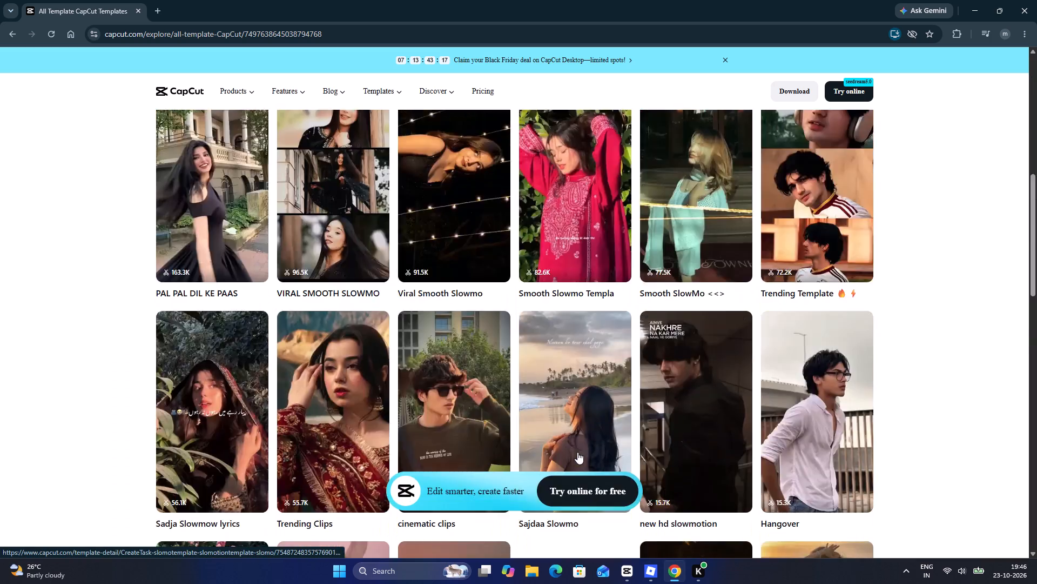
{"action": "scroll", "coordinate": [577, 452], "scroll_direction": "up", "scroll_amount": 5}
{"action": "scroll", "coordinate": [558, 447], "scroll_direction": "down", "scroll_amount": 17}
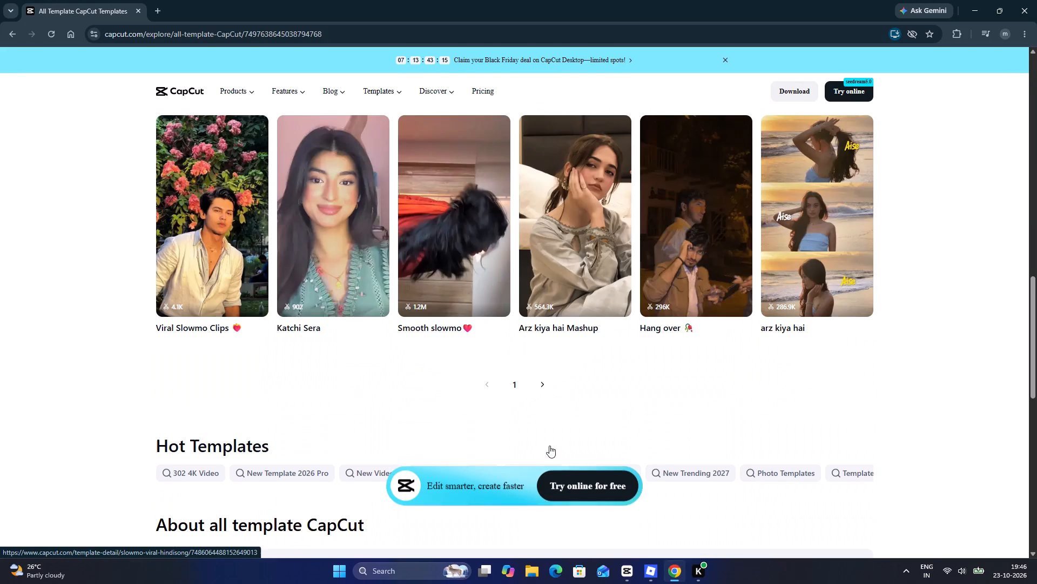
{"action": "scroll", "coordinate": [549, 446], "scroll_direction": "down", "scroll_amount": 9}
{"action": "scroll", "coordinate": [549, 446], "scroll_direction": "up", "scroll_amount": 15}
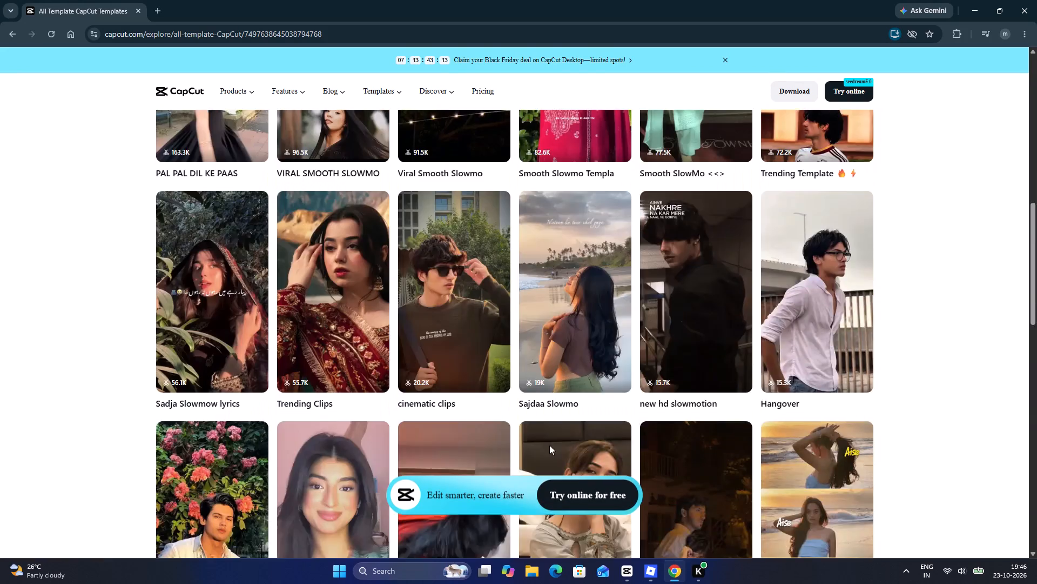
{"action": "scroll", "coordinate": [551, 446], "scroll_direction": "up", "scroll_amount": 14}
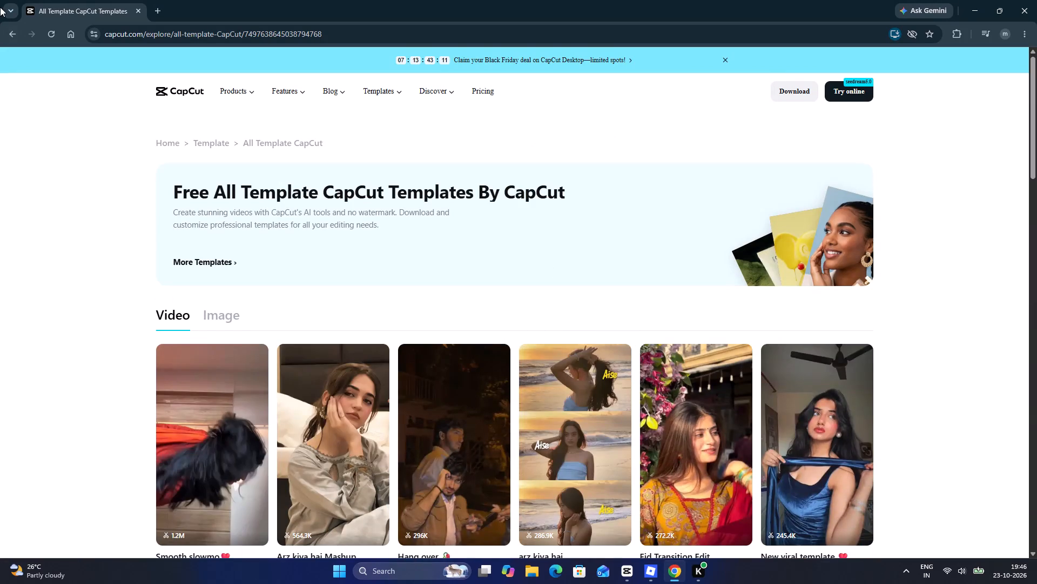
Return to the search results, search for "capcut template aazru" and open CapCut's Aarzu Song Template page.
{"action": "left_click", "coordinate": [12, 22]}
{"action": "left_click", "coordinate": [13, 34]}
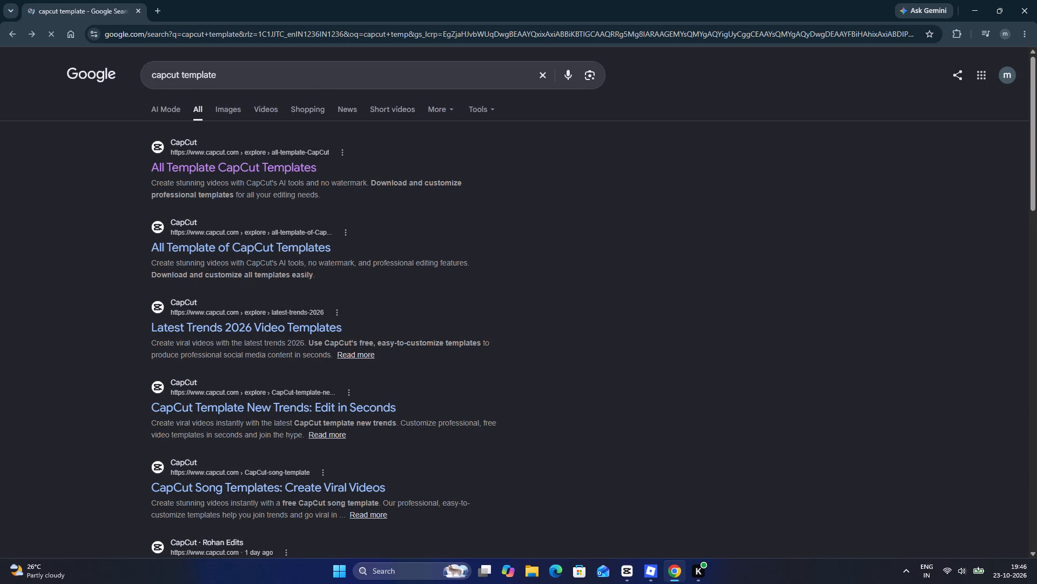
{"action": "left_click", "coordinate": [320, 79]}
{"action": "key", "text": "space"}
{"action": "type", "text": "aaz"}
{"action": "type", "text": "ru"}
{"action": "key", "text": "Return"}
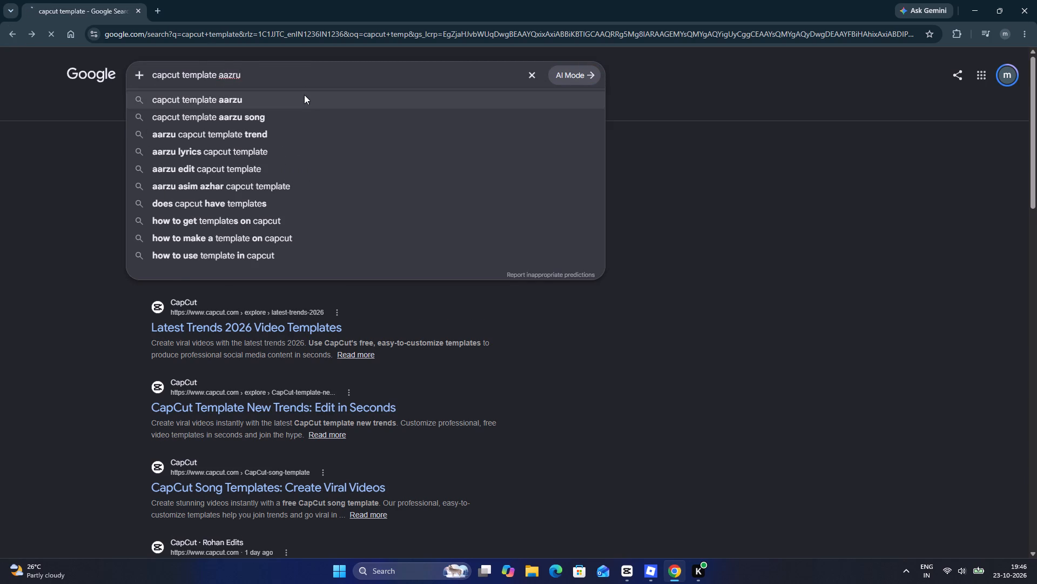
{"action": "left_click", "coordinate": [321, 209]}
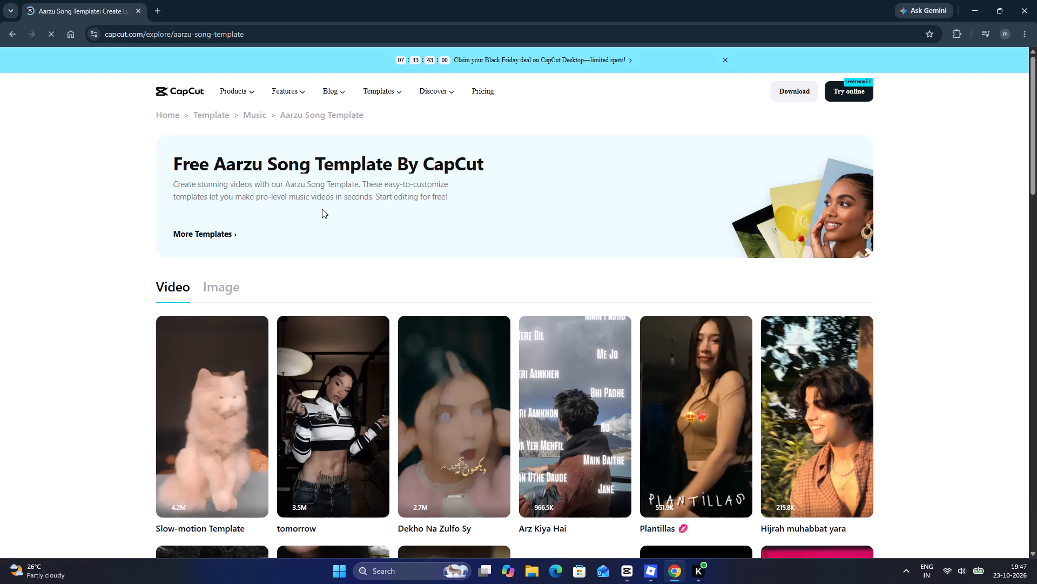
Look through the Aarzu song video templates on the first and second pages.
{"action": "scroll", "coordinate": [307, 296], "scroll_direction": "down", "scroll_amount": 4}
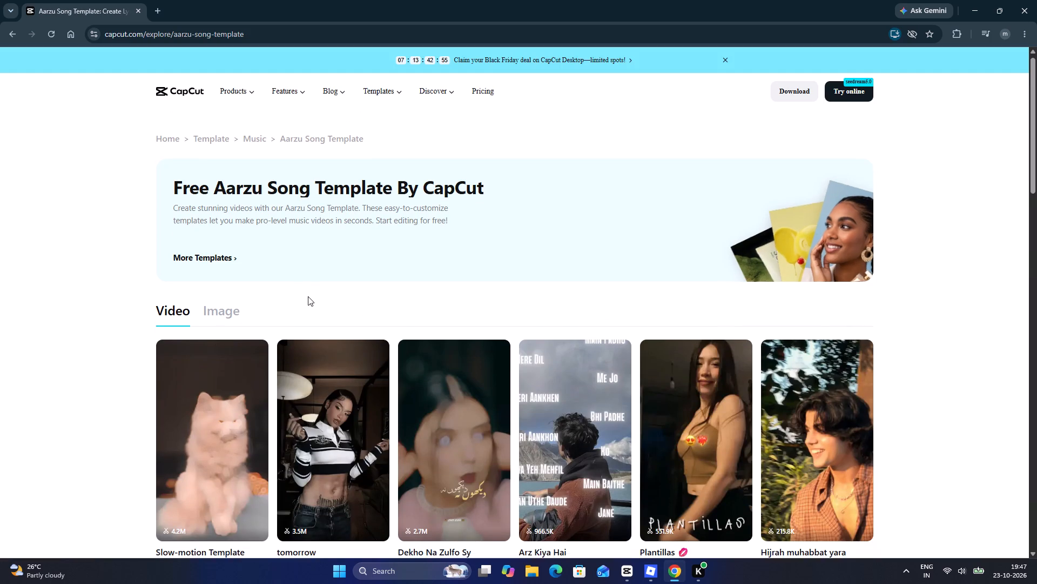
{"action": "scroll", "coordinate": [308, 296], "scroll_direction": "down", "scroll_amount": 6}
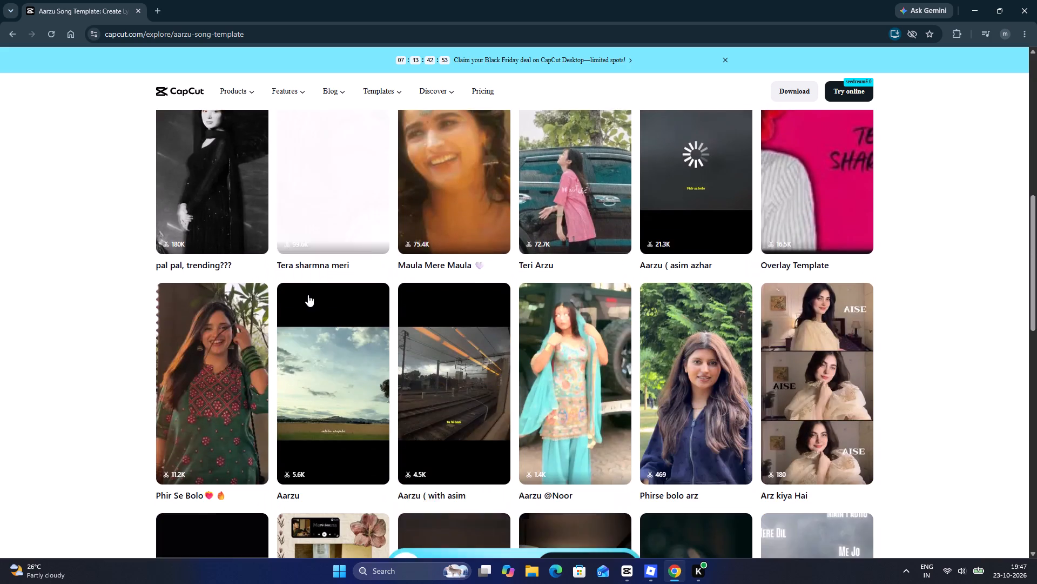
{"action": "scroll", "coordinate": [308, 294], "scroll_direction": "down", "scroll_amount": 7}
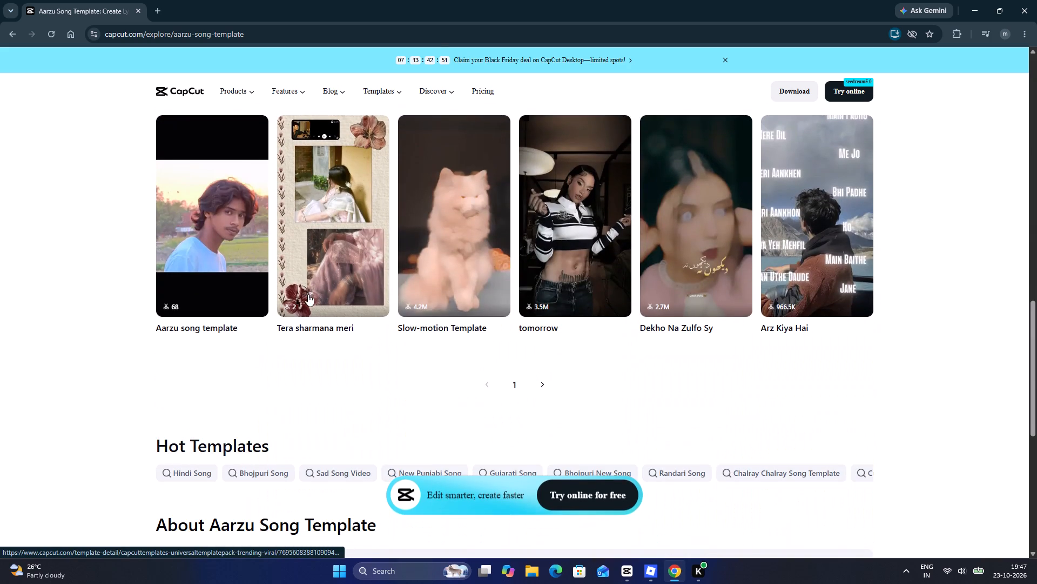
{"action": "left_click", "coordinate": [551, 389]}
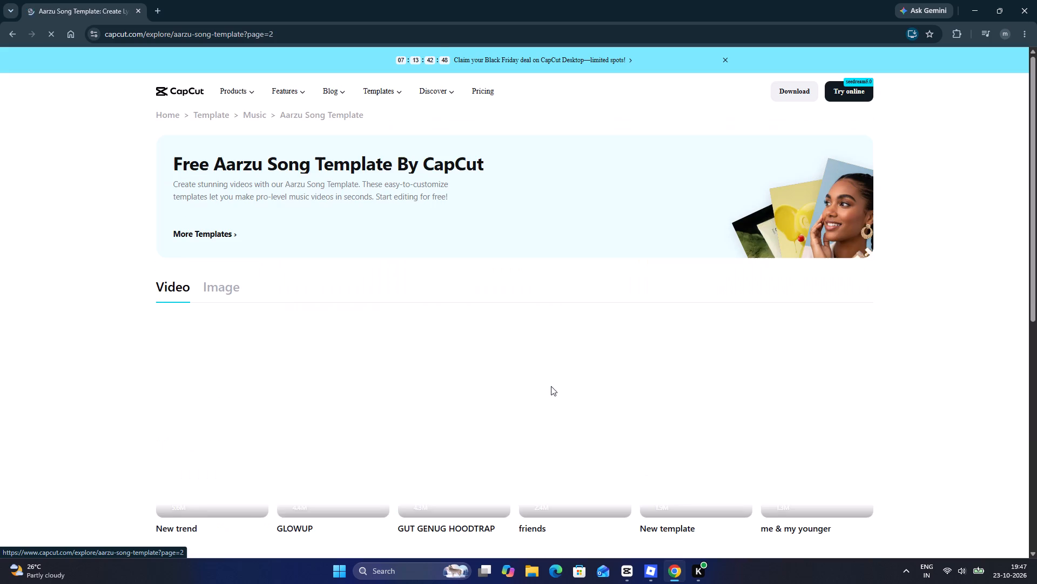
{"action": "scroll", "coordinate": [540, 360], "scroll_direction": "down", "scroll_amount": 7}
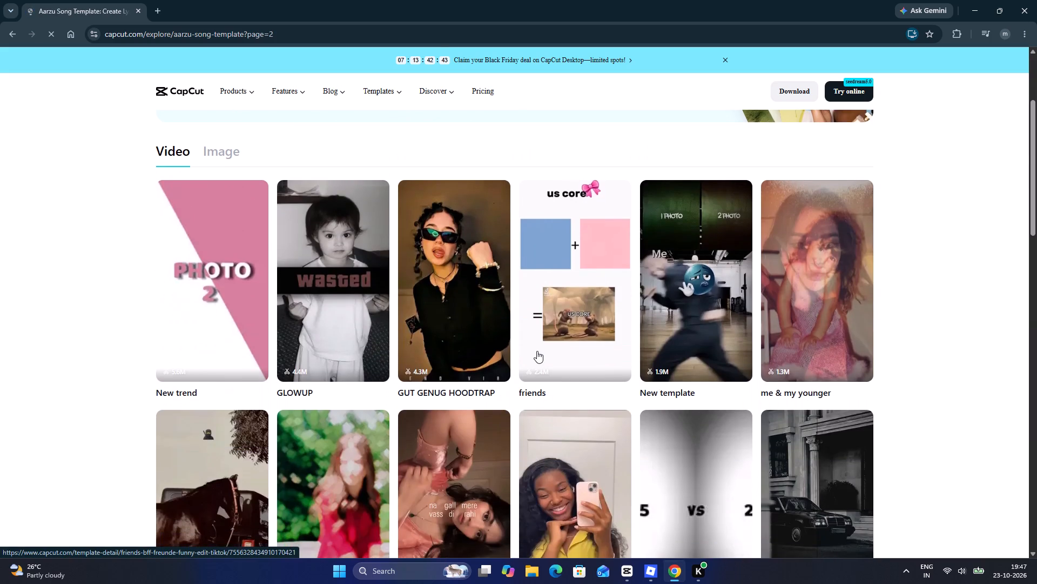
Open the "friends" template from the second page and examine its video preview.
{"action": "scroll", "coordinate": [534, 343], "scroll_direction": "up", "scroll_amount": 4}
{"action": "left_click", "coordinate": [536, 329]}
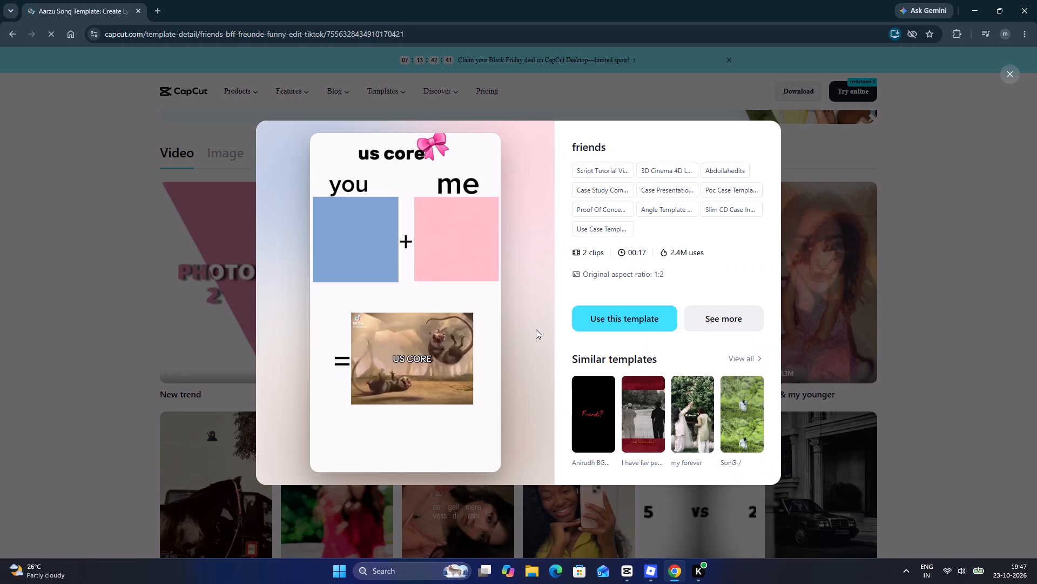
{"action": "left_click", "coordinate": [429, 335]}
{"action": "right_click", "coordinate": [429, 335]}
{"action": "right_click", "coordinate": [429, 335]}
{"action": "left_click", "coordinate": [481, 300]}
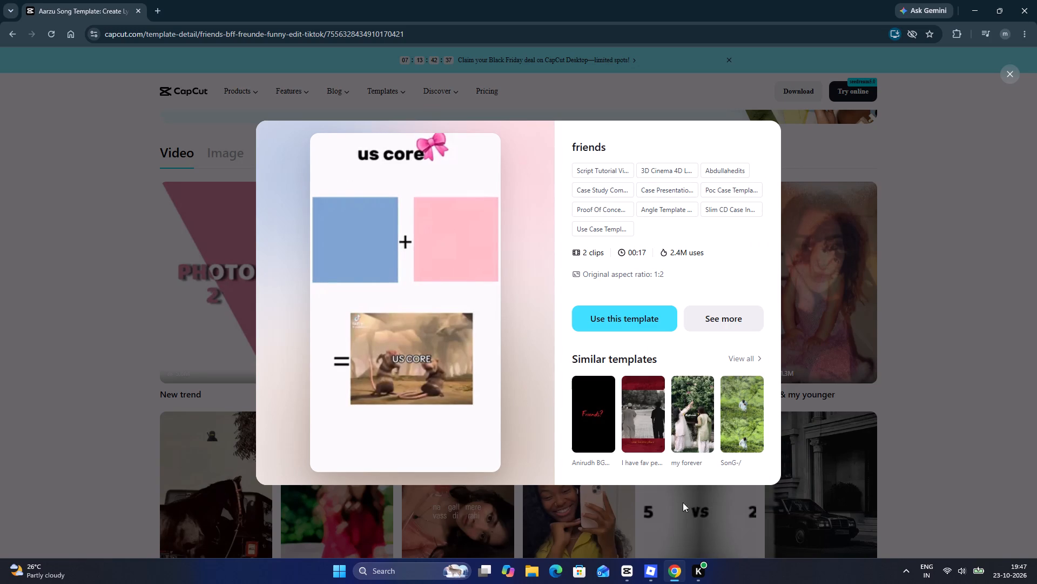
Switch to the Roblox app.
{"action": "left_click", "coordinate": [648, 567]}
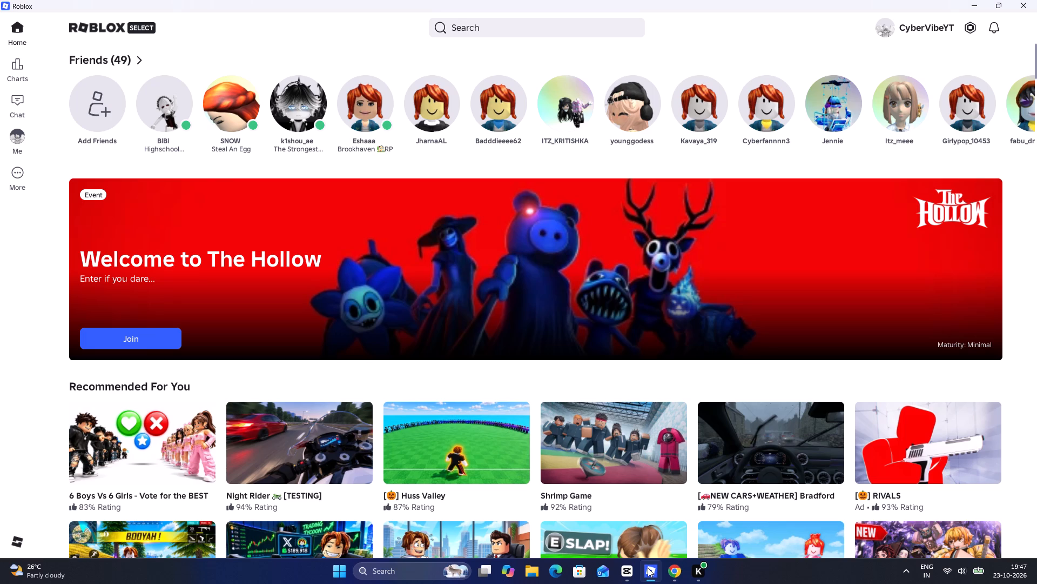
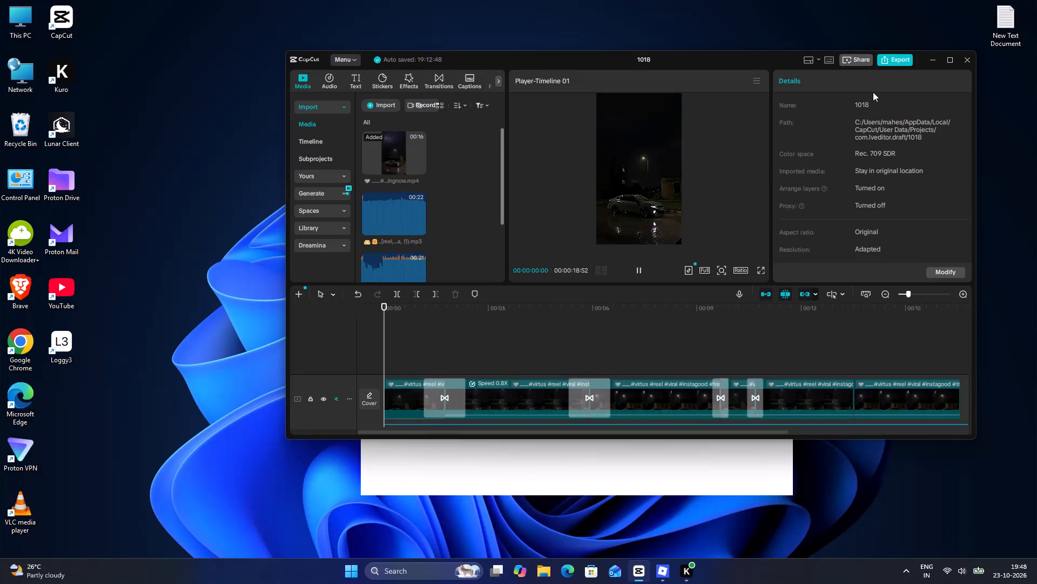
Maximize the CapCut window with project 1018 and play the timeline from the start.
{"action": "left_click", "coordinate": [948, 58]}
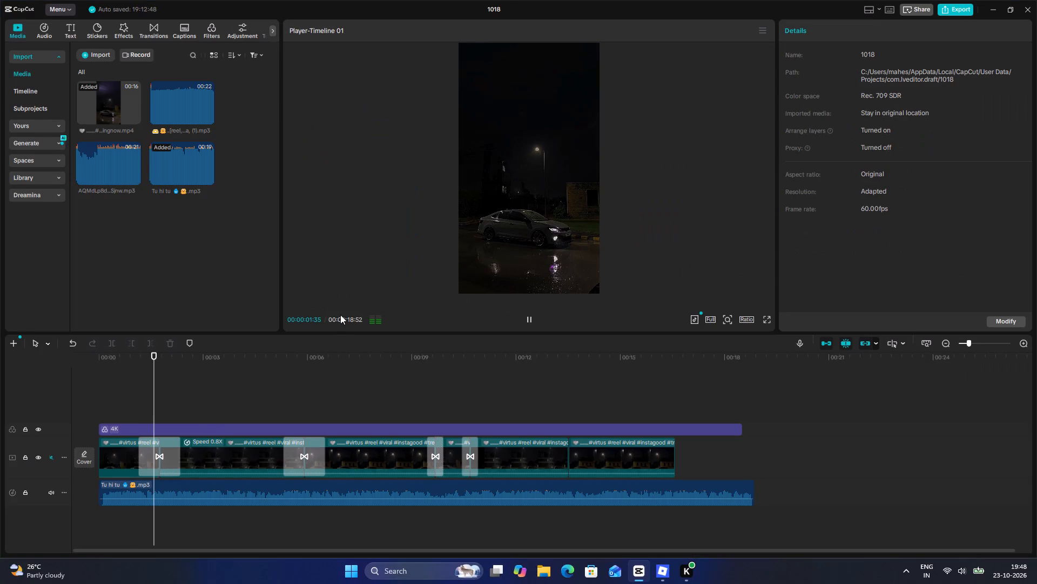
{"action": "left_click", "coordinate": [198, 371]}
{"action": "left_click_drag", "start_coordinate": [198, 370], "coordinate": [58, 359]}
{"action": "key", "text": "space"}
{"action": "key", "text": "space"}
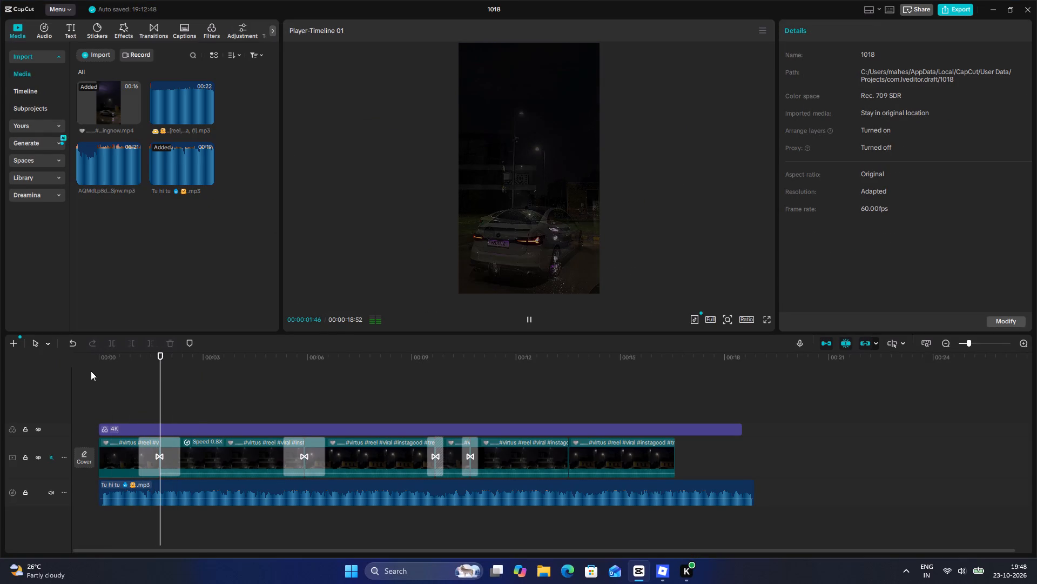
Switch to the Roblox app and close it.
{"action": "left_click", "coordinate": [660, 569]}
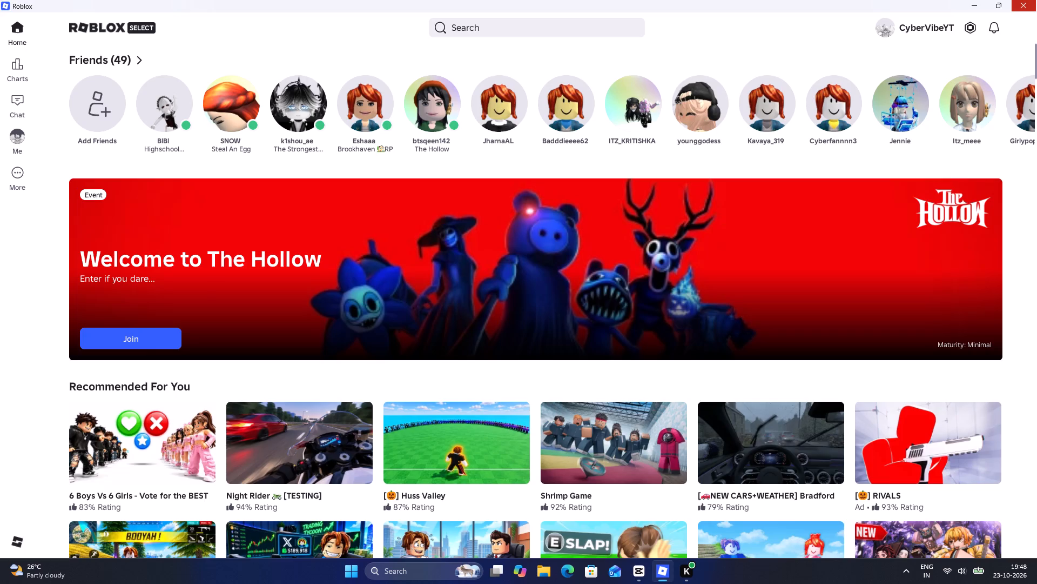
{"action": "left_click", "coordinate": [1036, 0]}
Dismiss the playback resolution notice in CapCut and check the background apps hidden in the system tray.
{"action": "left_click", "coordinate": [900, 583]}
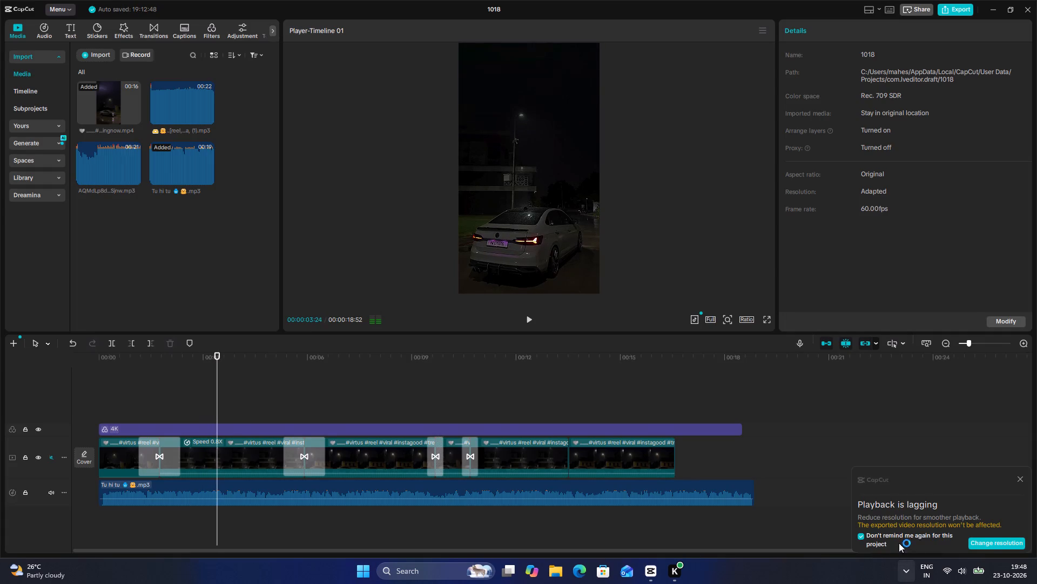
{"action": "left_click", "coordinate": [1013, 483]}
{"action": "left_click", "coordinate": [1018, 477]}
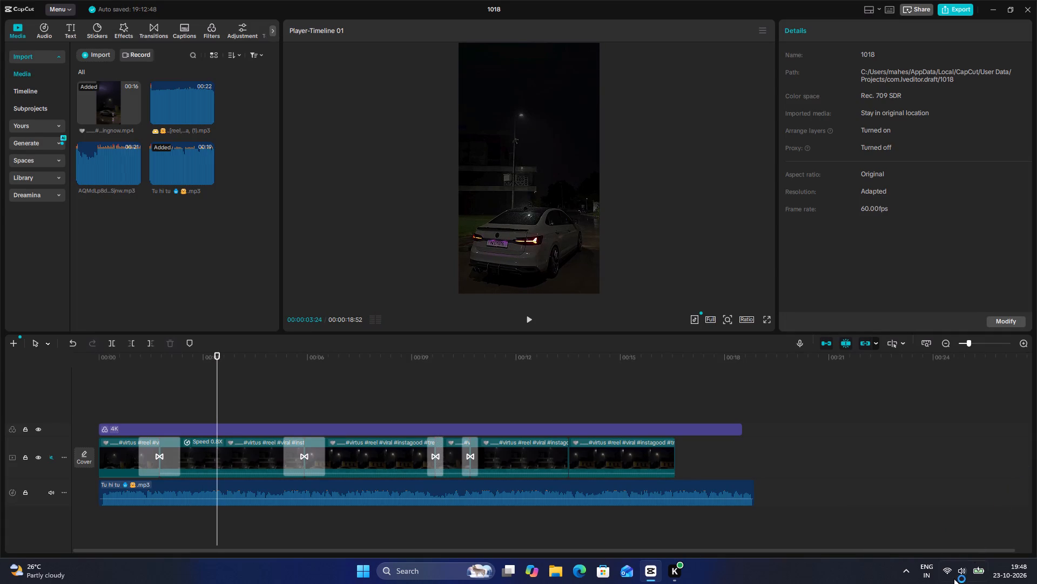
{"action": "left_click", "coordinate": [896, 572]}
{"action": "left_click", "coordinate": [900, 572]}
Play the edit from the start of the timeline through to the last clip to review it.
{"action": "left_click", "coordinate": [818, 440]}
{"action": "left_click", "coordinate": [648, 379]}
{"action": "left_click_drag", "start_coordinate": [648, 379], "coordinate": [151, 410]}
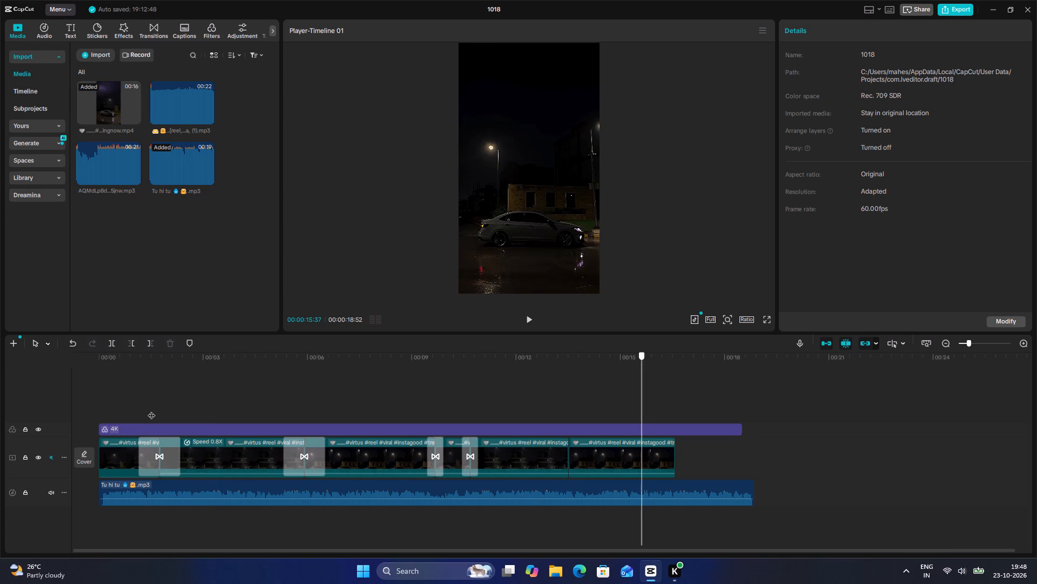
{"action": "left_click_drag", "start_coordinate": [151, 410], "coordinate": [55, 394]}
{"action": "key", "text": "space"}
{"action": "key", "text": "space"}
{"action": "key", "text": "space"}
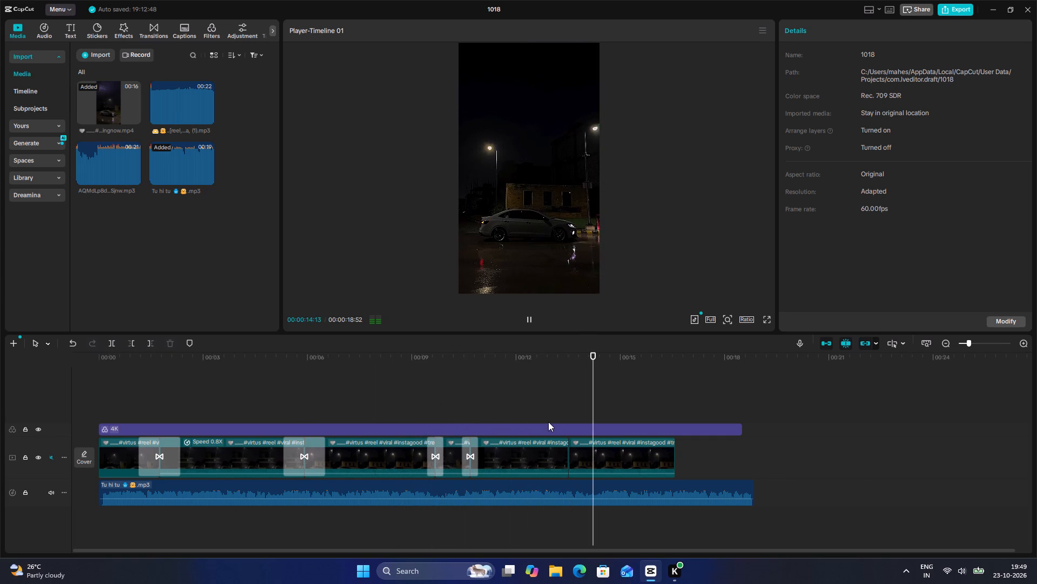
{"action": "key", "text": "space"}
Extend the second-to-last video clip, preview it, and trim its end to the playhead at about 00:00:13:52.
{"action": "left_click", "coordinate": [536, 454]}
{"action": "left_click_drag", "start_coordinate": [570, 456], "coordinate": [621, 462]}
{"action": "left_click", "coordinate": [501, 388]}
{"action": "left_click_drag", "start_coordinate": [503, 389], "coordinate": [496, 387]}
{"action": "key", "text": "space"}
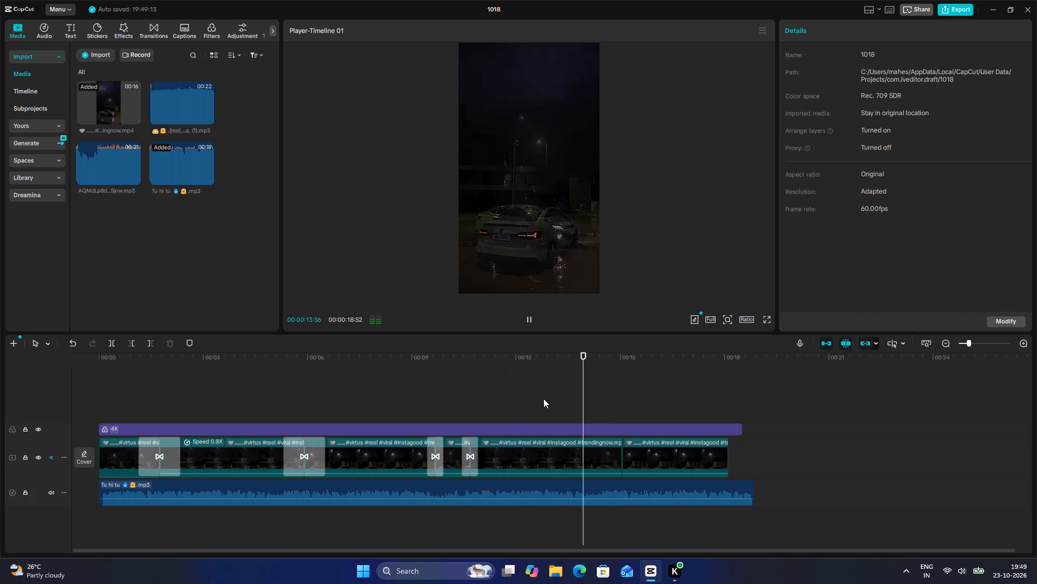
{"action": "key", "text": "space"}
{"action": "left_click_drag", "start_coordinate": [589, 414], "coordinate": [585, 414]}
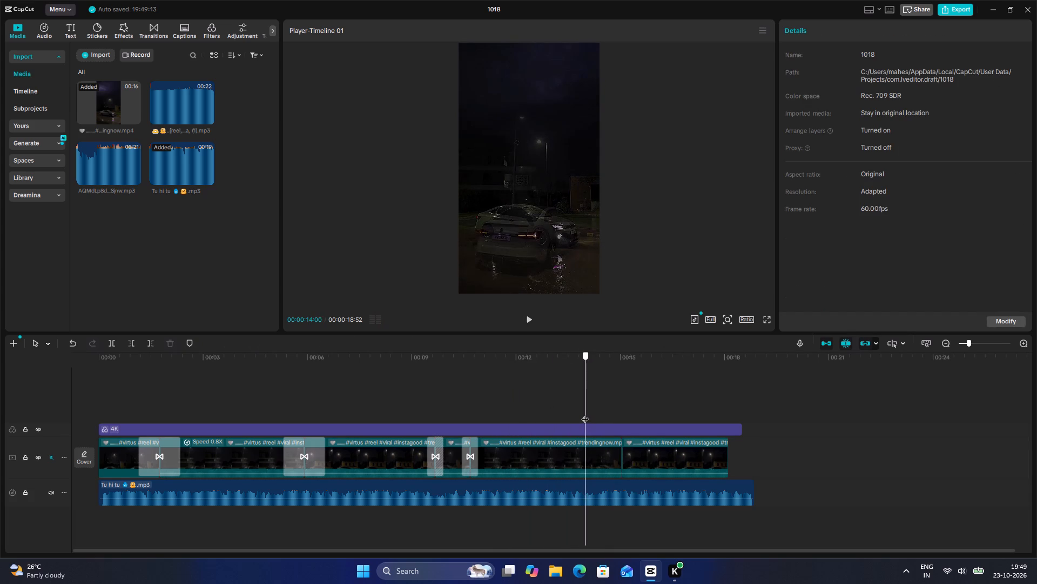
{"action": "left_click_drag", "start_coordinate": [585, 414], "coordinate": [581, 413]}
{"action": "left_click", "coordinate": [602, 459]}
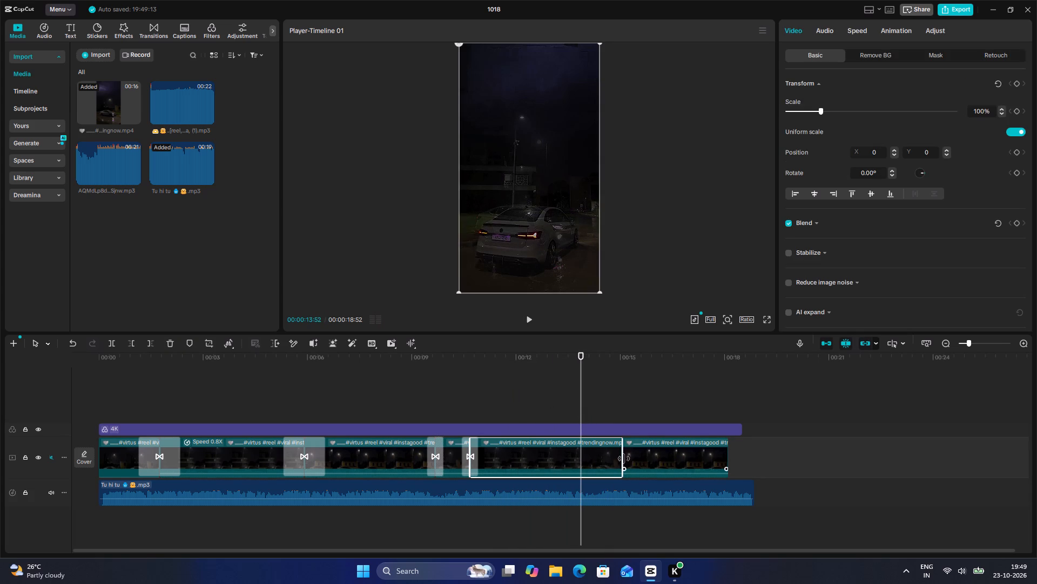
{"action": "left_click_drag", "start_coordinate": [624, 459], "coordinate": [580, 440]}
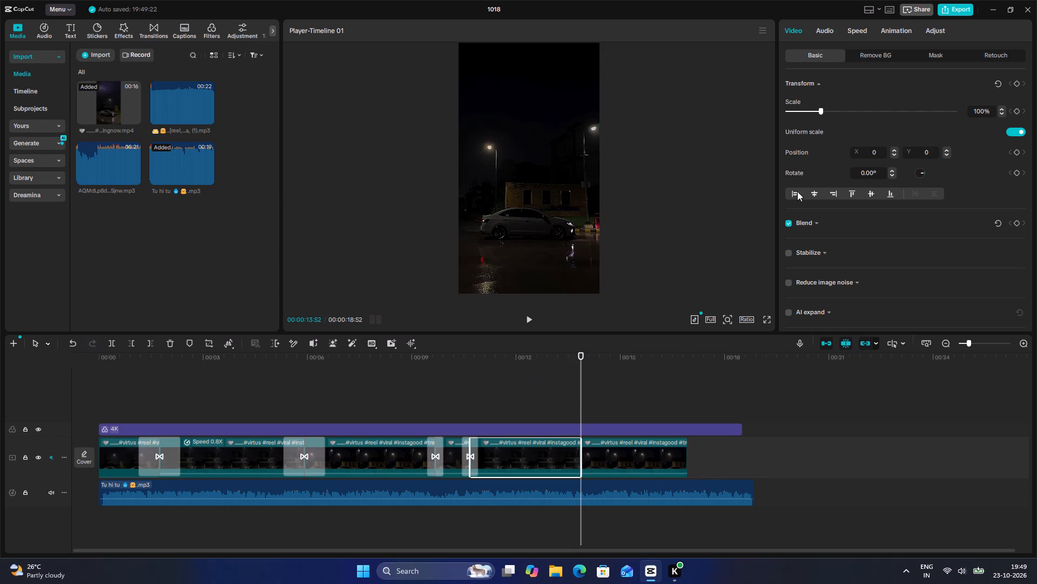
Set the second-to-last clip's speed to 0.8x and play that section up to the final cut.
{"action": "left_click", "coordinate": [863, 25]}
{"action": "double_click", "coordinate": [1021, 101]}
{"action": "double_click", "coordinate": [482, 401]}
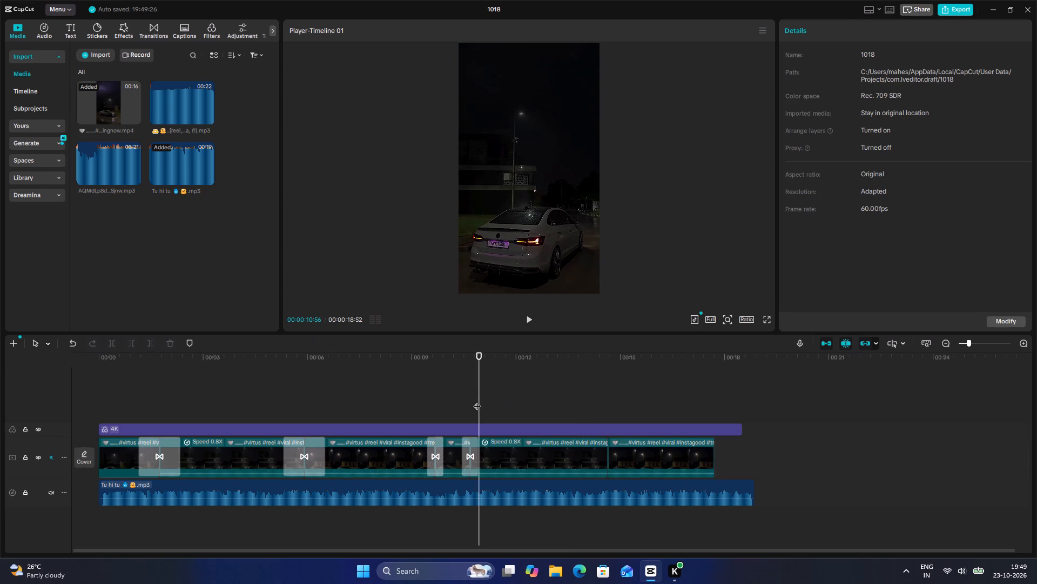
{"action": "key", "text": "space"}
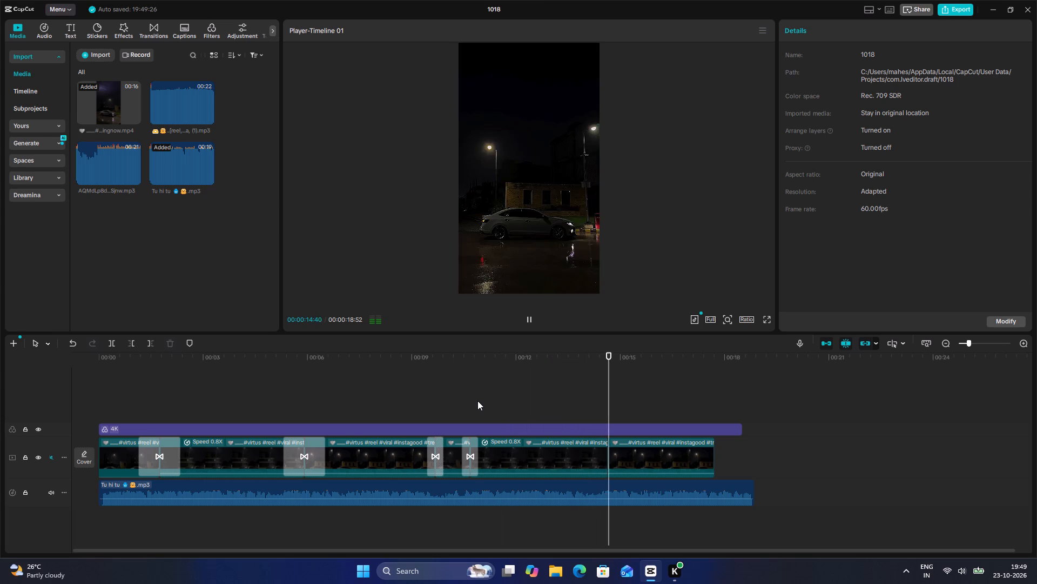
{"action": "key", "text": "space"}
{"action": "left_click_drag", "start_coordinate": [643, 415], "coordinate": [610, 415]}
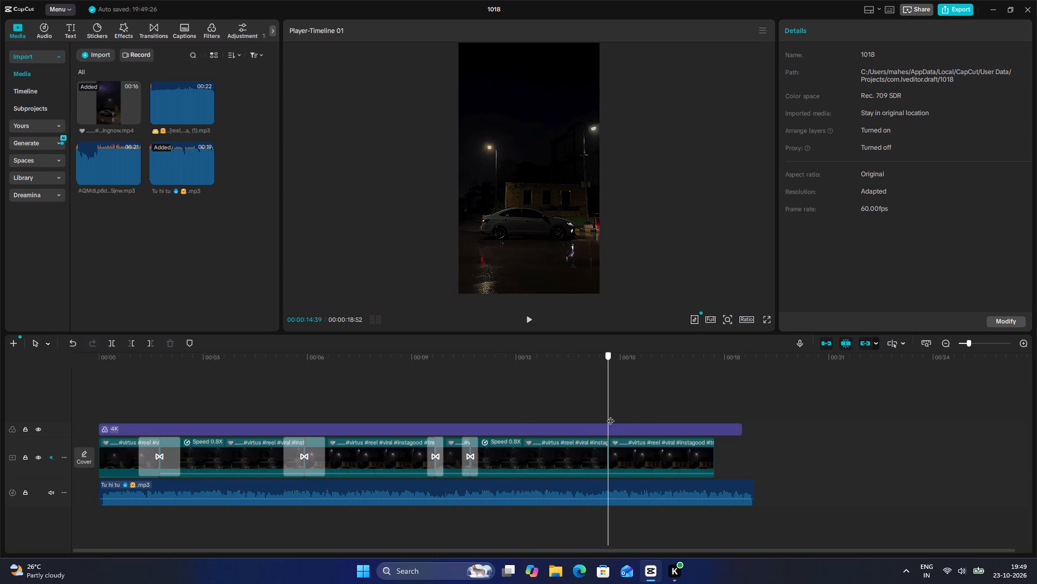
{"action": "left_click_drag", "start_coordinate": [610, 415], "coordinate": [606, 417]}
Apply the fourth cut's 0.5 s Cross Fade transition to all cuts between the video clips.
{"action": "left_click", "coordinate": [473, 455]}
{"action": "left_click", "coordinate": [1009, 323]}
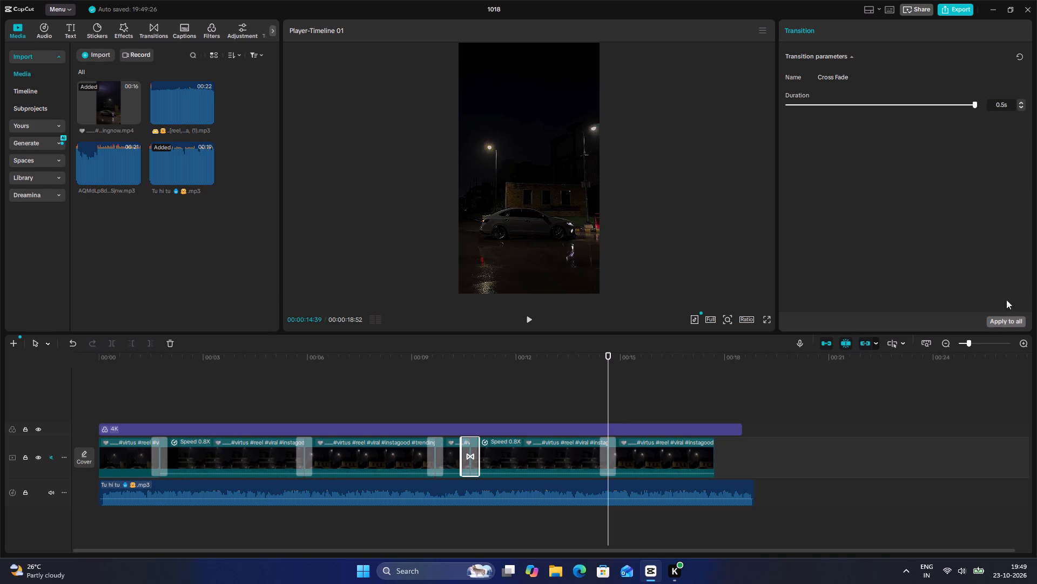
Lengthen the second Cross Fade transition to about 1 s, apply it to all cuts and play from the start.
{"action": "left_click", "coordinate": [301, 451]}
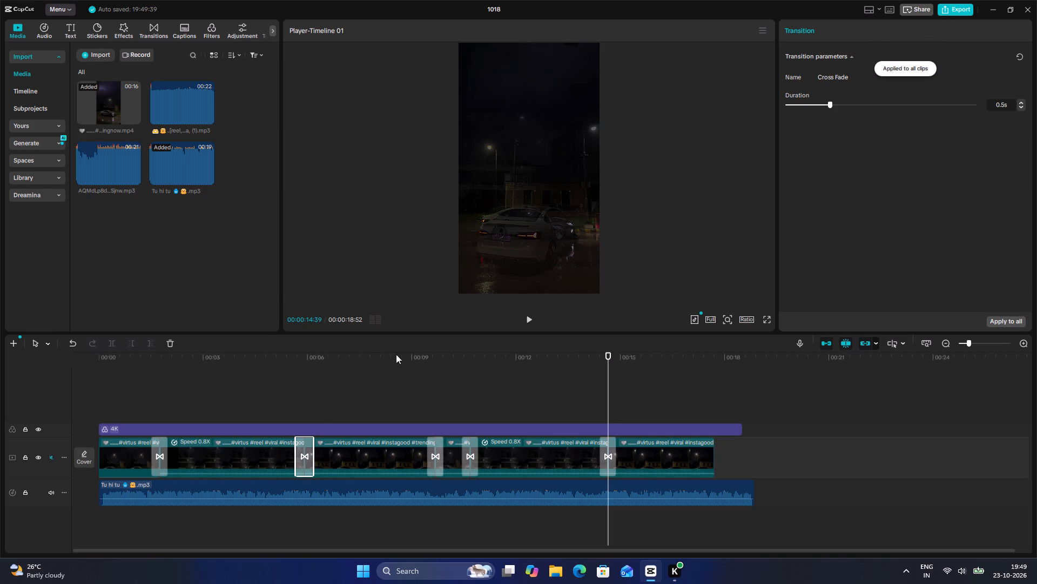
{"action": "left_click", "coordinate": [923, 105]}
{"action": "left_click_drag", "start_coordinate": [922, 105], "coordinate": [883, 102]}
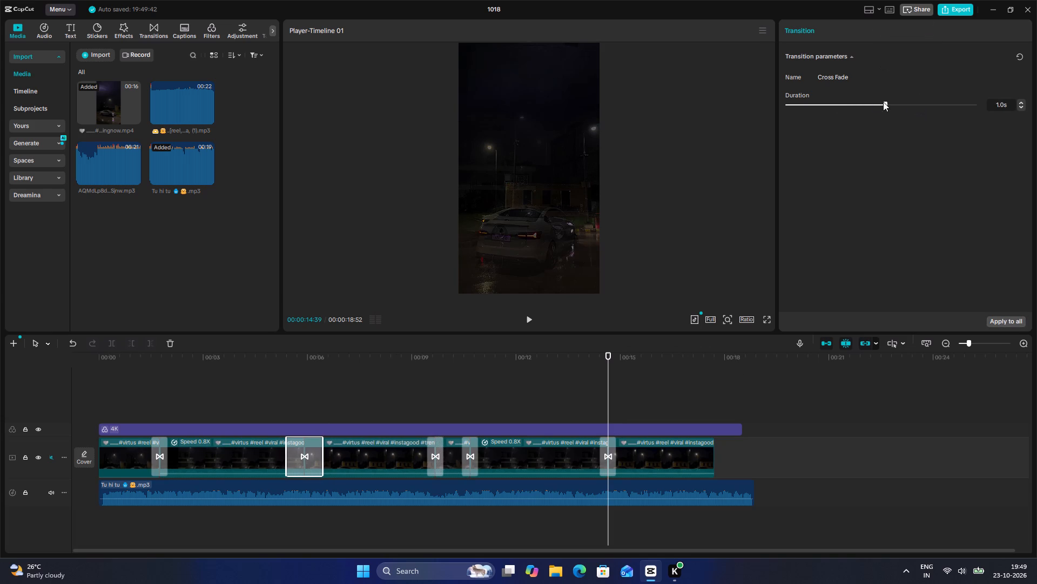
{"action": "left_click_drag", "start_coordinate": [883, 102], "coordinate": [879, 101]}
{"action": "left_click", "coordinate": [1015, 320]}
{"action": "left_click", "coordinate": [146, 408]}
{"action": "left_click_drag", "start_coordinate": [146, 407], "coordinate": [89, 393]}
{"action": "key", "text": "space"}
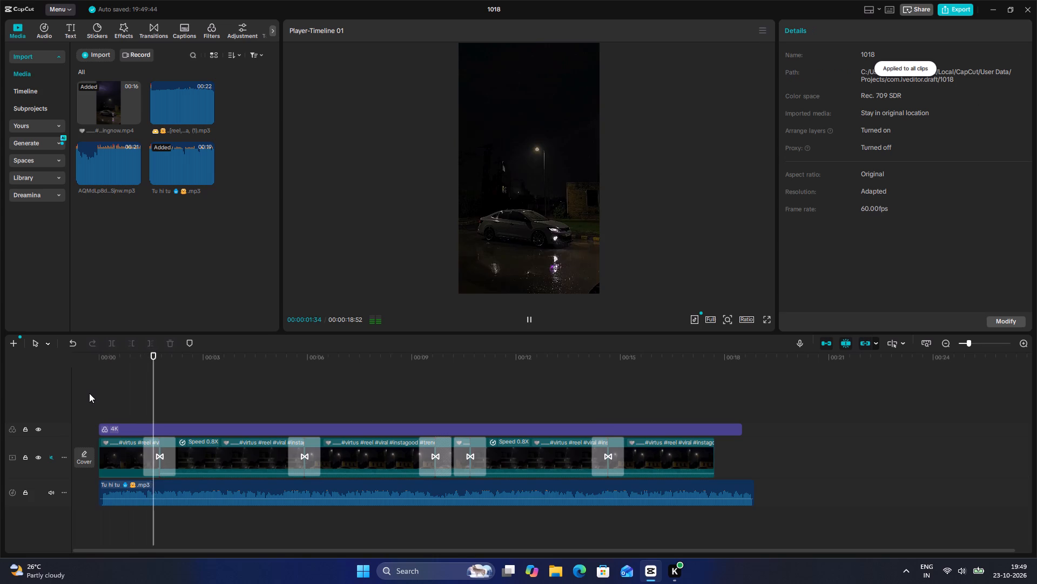
Shorten the first Cross Fade transition slightly, apply that duration to all cuts and play the edit through.
{"action": "left_click", "coordinate": [160, 450]}
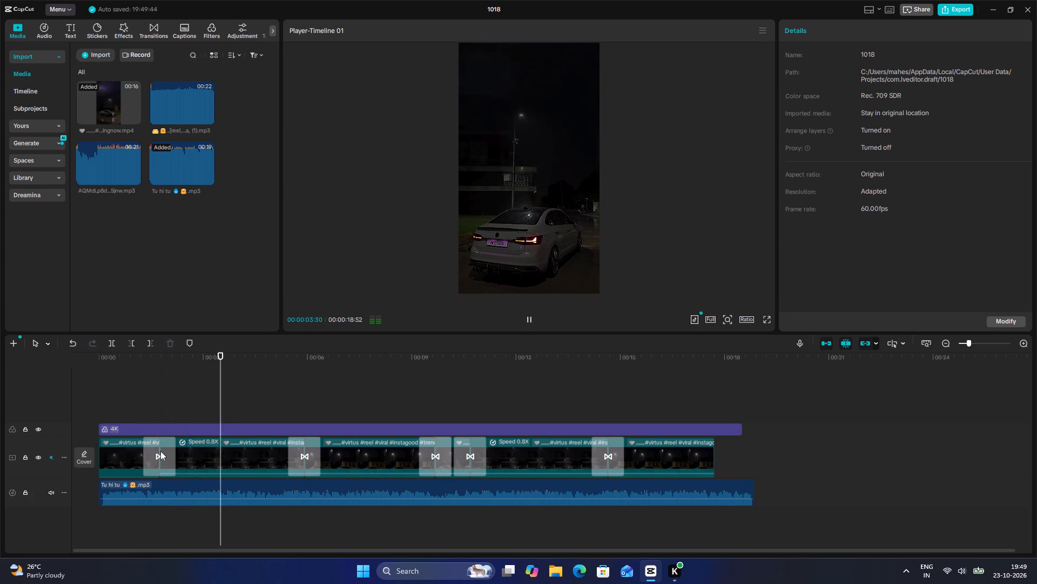
{"action": "left_click_drag", "start_coordinate": [918, 103], "coordinate": [920, 98]}
{"action": "left_click", "coordinate": [925, 95]}
{"action": "left_click_drag", "start_coordinate": [933, 103], "coordinate": [956, 105]}
{"action": "left_click", "coordinate": [1001, 322]}
{"action": "left_click", "coordinate": [159, 370]}
{"action": "key", "text": "space"}
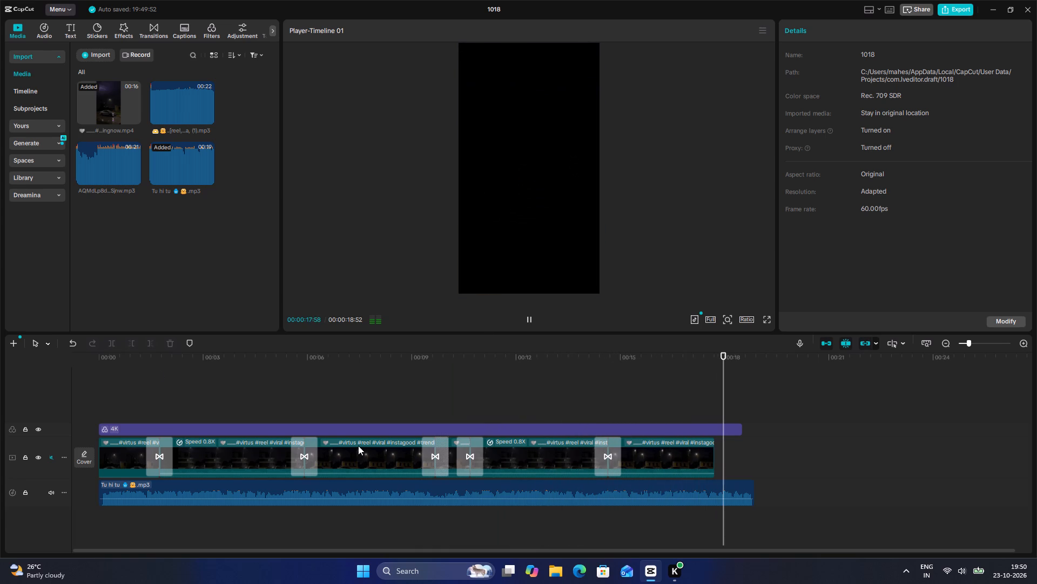
Extend the last video clip toward the end of the timeline and play from its transition.
{"action": "left_click", "coordinate": [663, 454]}
{"action": "left_click_drag", "start_coordinate": [714, 456], "coordinate": [746, 457]}
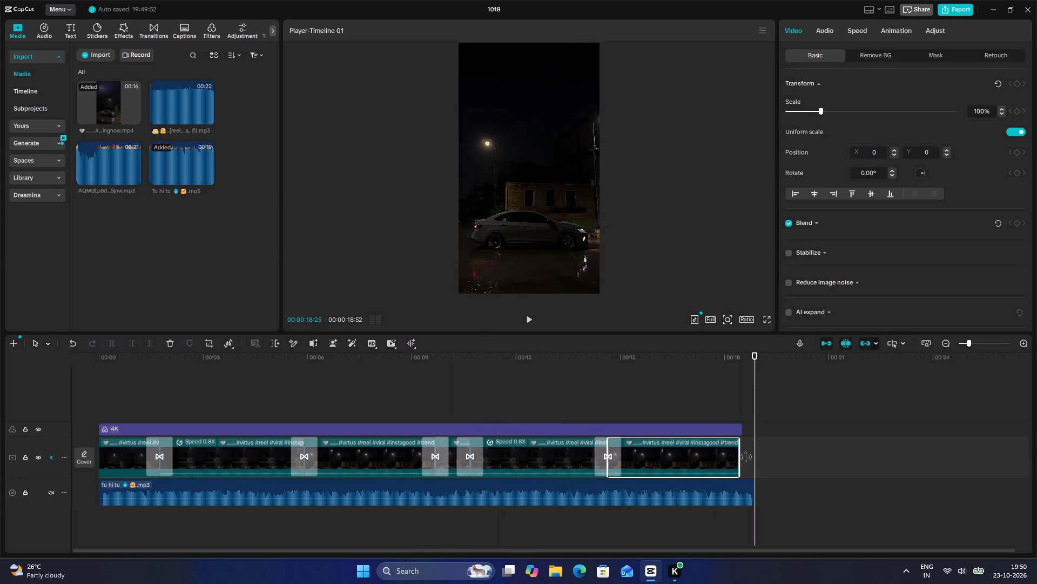
{"action": "left_click_drag", "start_coordinate": [746, 457], "coordinate": [749, 457]}
{"action": "left_click", "coordinate": [621, 409]}
{"action": "left_click_drag", "start_coordinate": [622, 409], "coordinate": [611, 405]}
{"action": "key", "text": "space"}
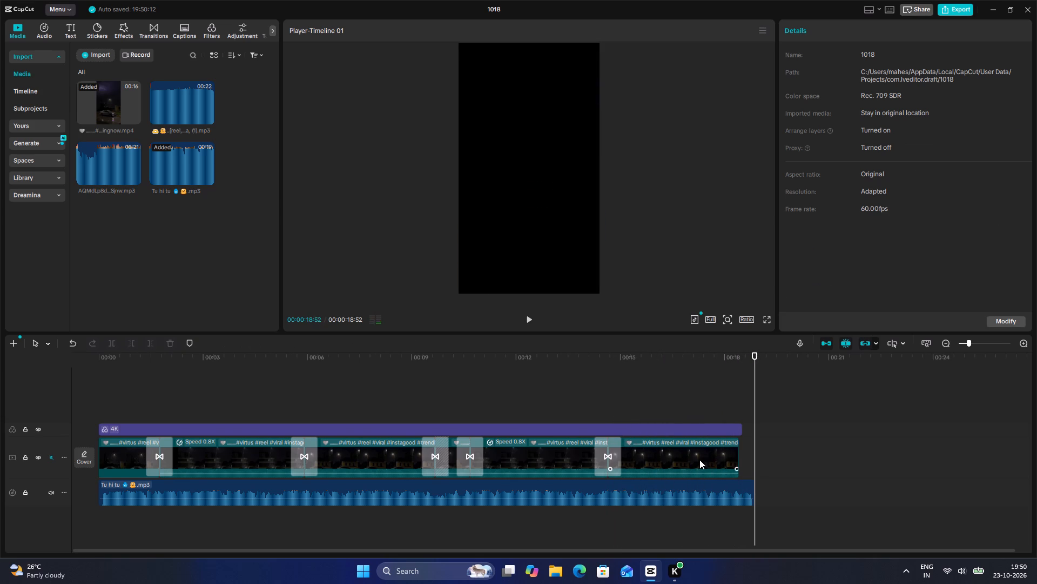
Trim the end of the "Tu hi tu" audio to about 00:00:18:31, level with the 4K layer, and preview the opening.
{"action": "left_click", "coordinate": [738, 489]}
{"action": "left_click_drag", "start_coordinate": [760, 495], "coordinate": [761, 495]}
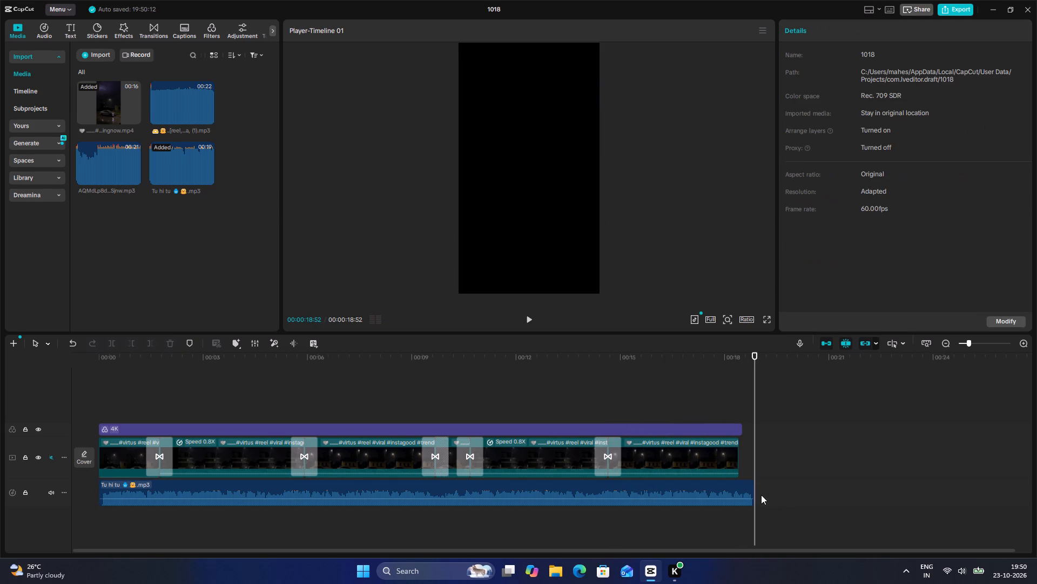
{"action": "left_click_drag", "start_coordinate": [761, 495], "coordinate": [753, 493]}
{"action": "left_click", "coordinate": [751, 492]}
{"action": "left_click_drag", "start_coordinate": [756, 495], "coordinate": [747, 495]}
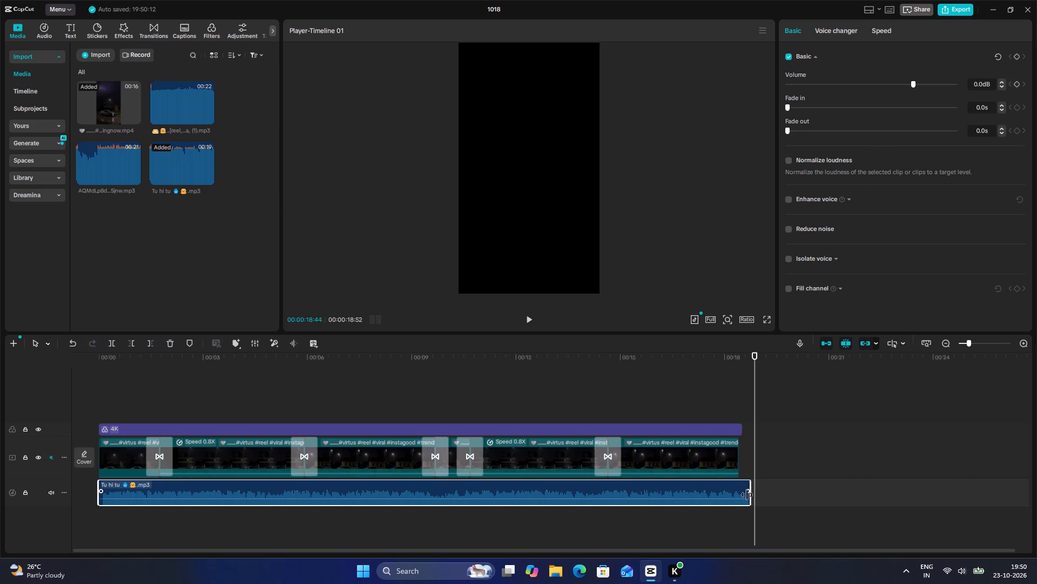
{"action": "left_click_drag", "start_coordinate": [747, 495], "coordinate": [744, 494]}
{"action": "left_click", "coordinate": [683, 410]}
{"action": "left_click_drag", "start_coordinate": [683, 410], "coordinate": [60, 387]}
{"action": "key", "text": "space"}
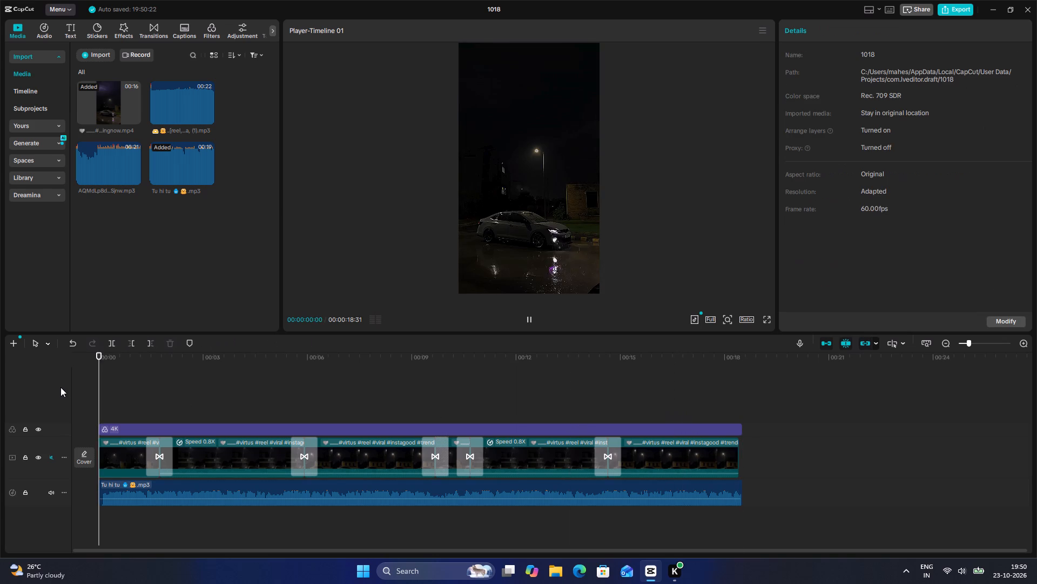
{"action": "key", "text": "space"}
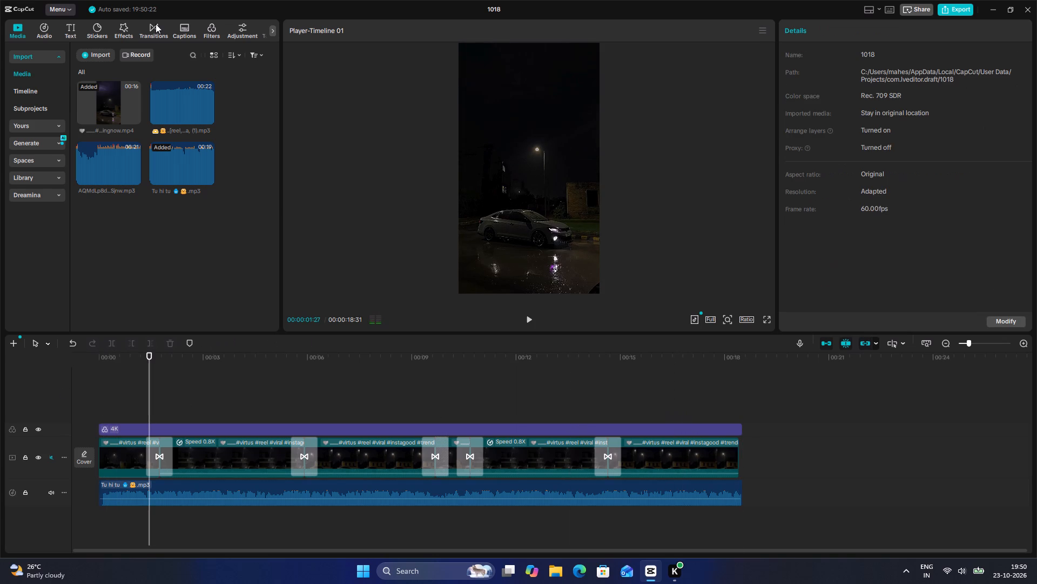
Generate auto captions for the edit with English kept as the spoken language.
{"action": "left_click", "coordinate": [156, 25]}
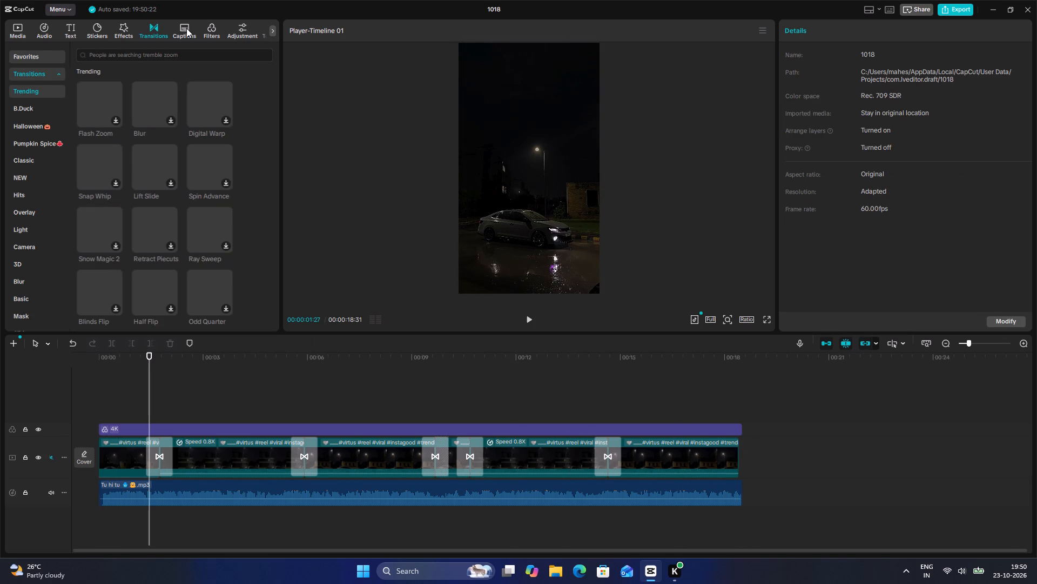
{"action": "left_click", "coordinate": [186, 28]}
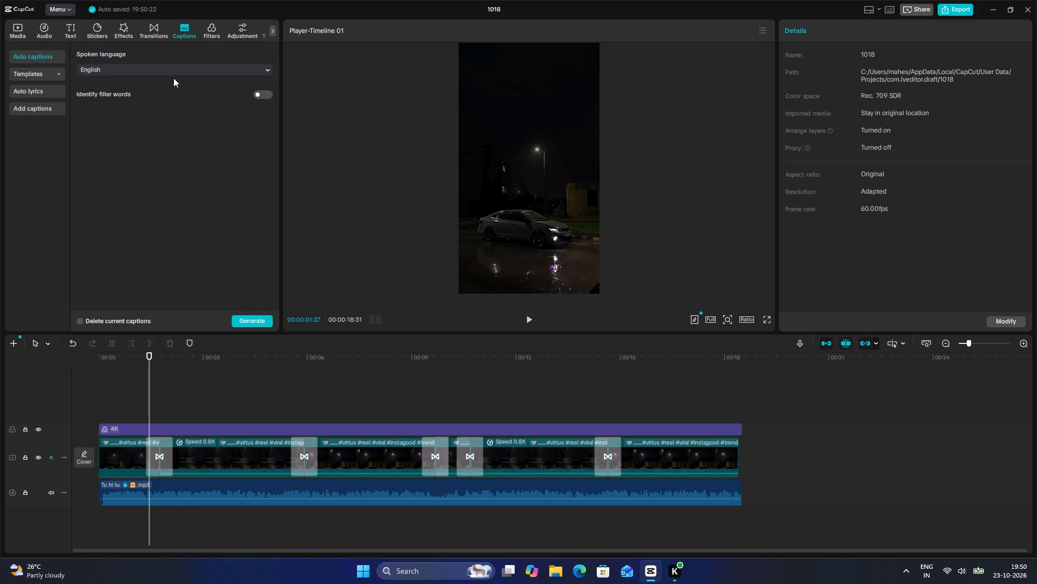
{"action": "left_click", "coordinate": [131, 65]}
{"action": "scroll", "coordinate": [146, 108], "scroll_direction": "down", "scroll_amount": 2}
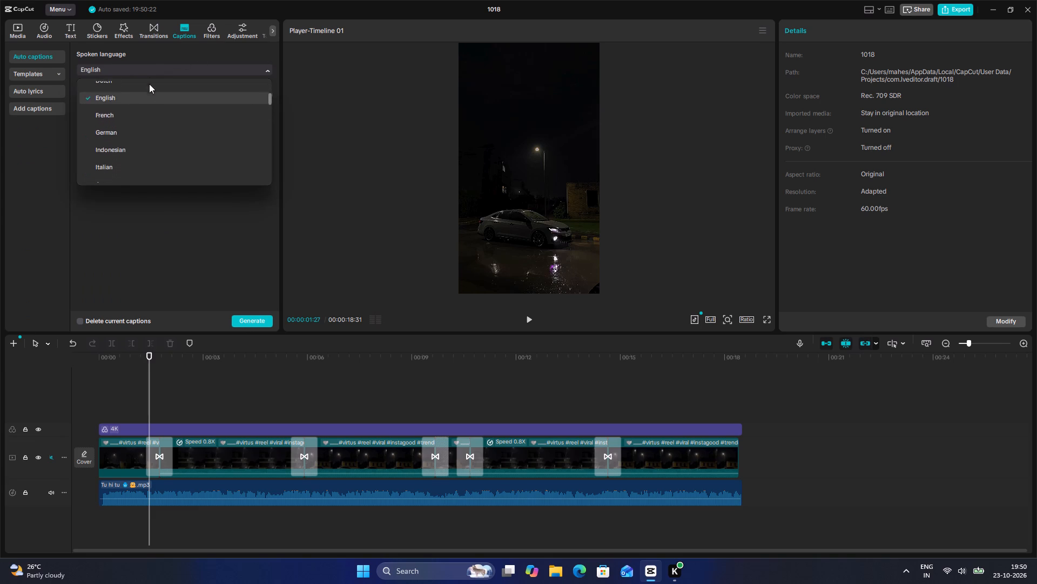
{"action": "left_click", "coordinate": [151, 64]}
{"action": "left_click", "coordinate": [260, 326]}
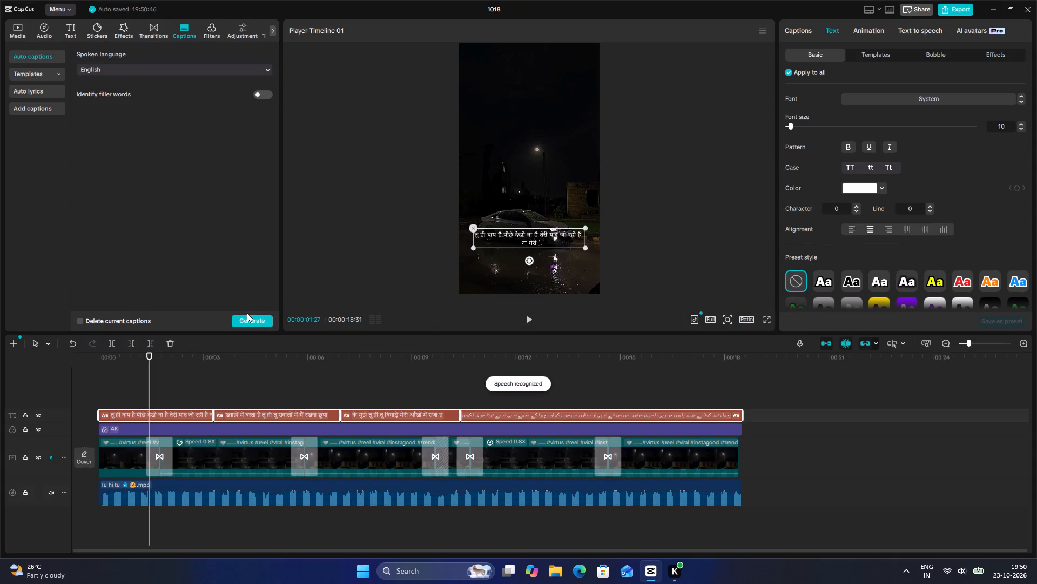
Play the edit from the start in full screen to review the generated captions, and return to the editor.
{"action": "left_click", "coordinate": [158, 384]}
{"action": "left_click_drag", "start_coordinate": [157, 383], "coordinate": [17, 358]}
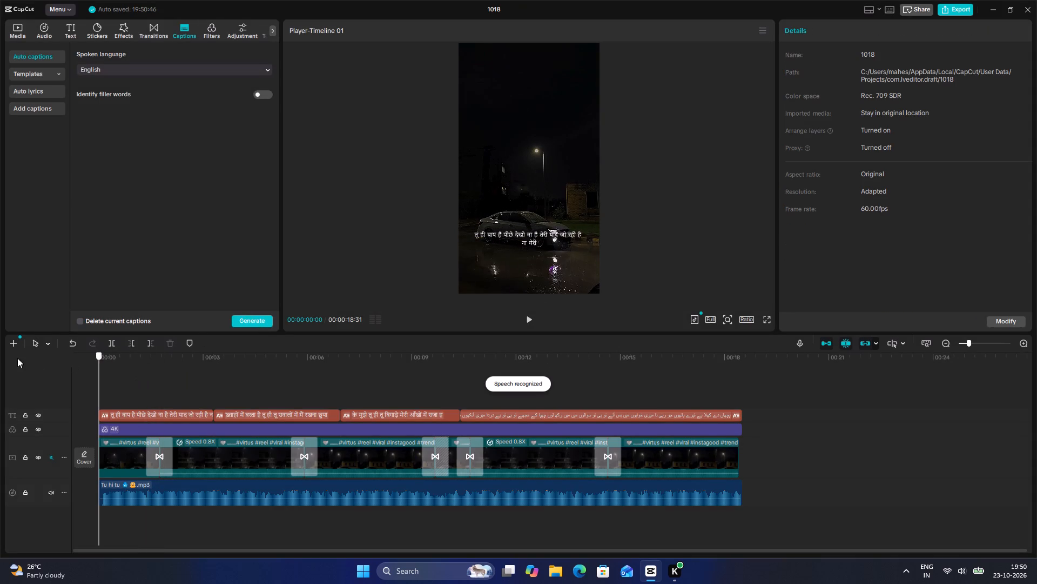
{"action": "left_click_drag", "start_coordinate": [17, 358], "coordinate": [17, 355]}
{"action": "left_click", "coordinate": [525, 317]}
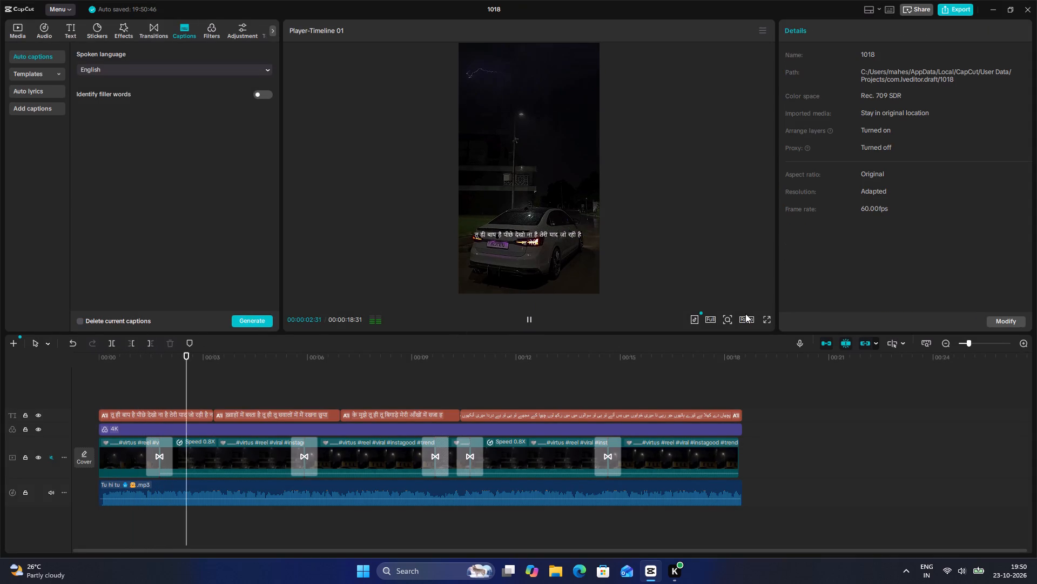
{"action": "left_click", "coordinate": [766, 322]}
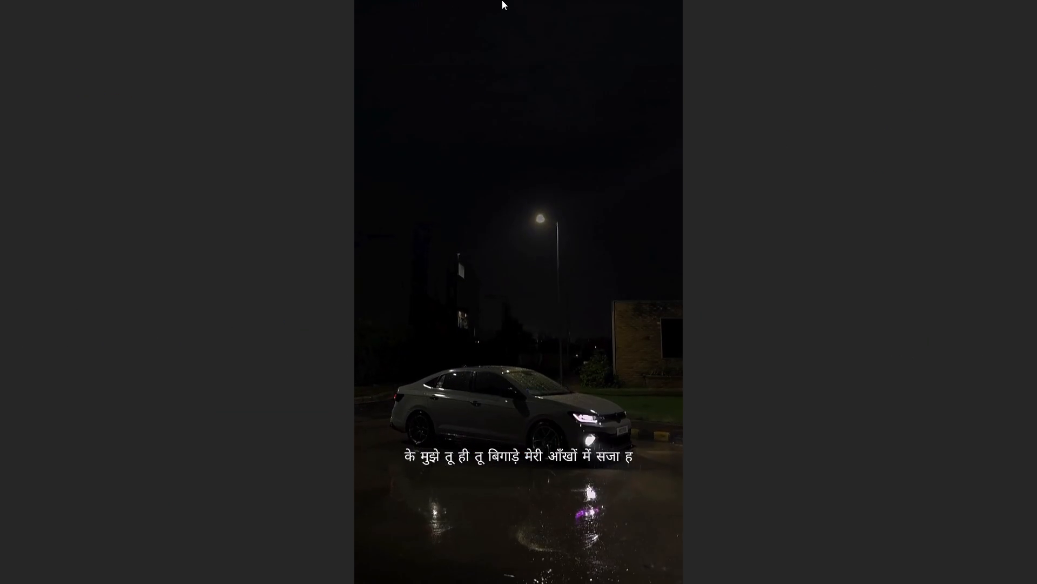
{"action": "left_click_drag", "start_coordinate": [401, 54], "coordinate": [402, 69]}
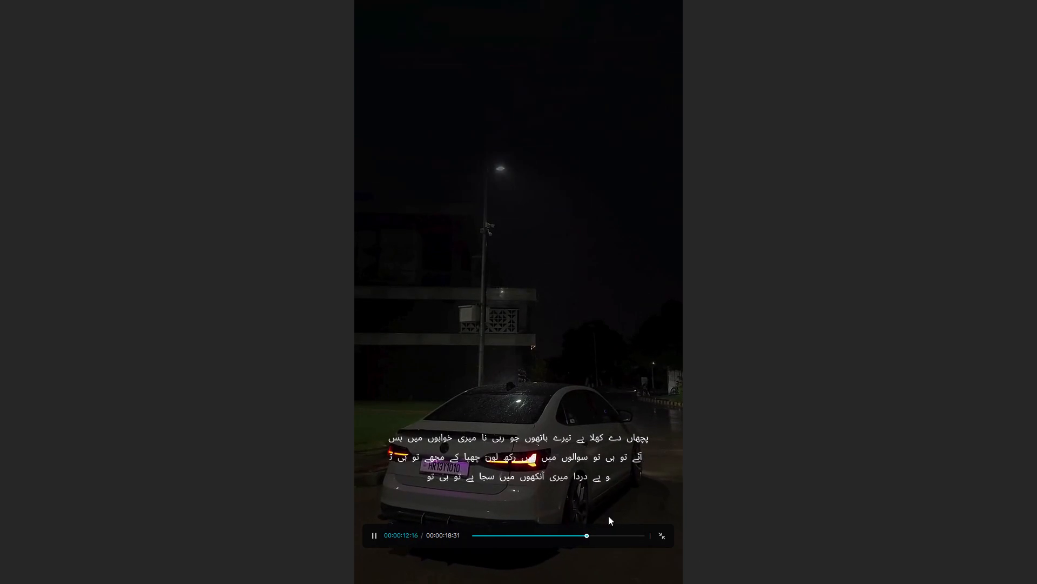
{"action": "left_click", "coordinate": [657, 530]}
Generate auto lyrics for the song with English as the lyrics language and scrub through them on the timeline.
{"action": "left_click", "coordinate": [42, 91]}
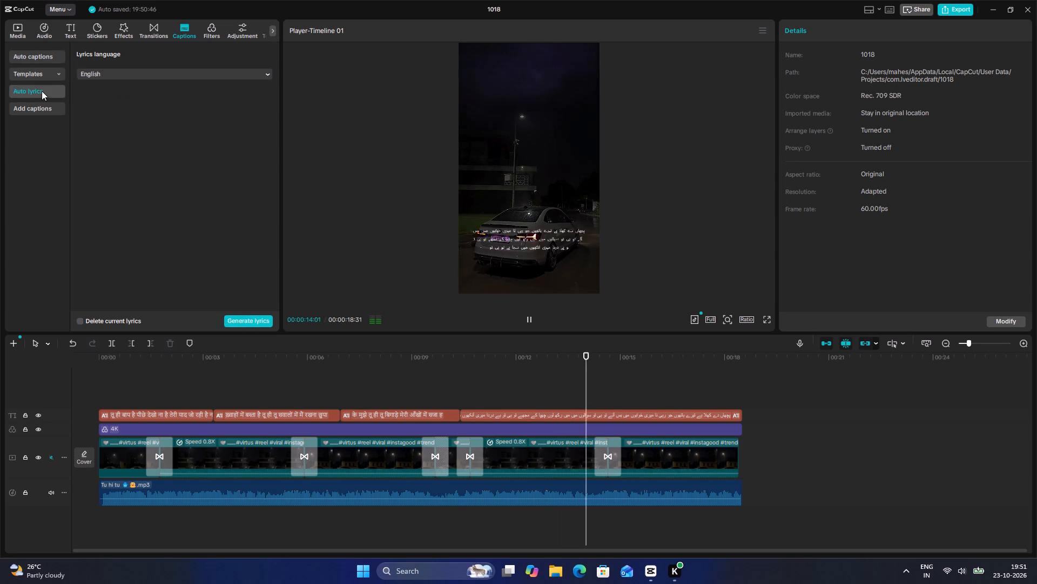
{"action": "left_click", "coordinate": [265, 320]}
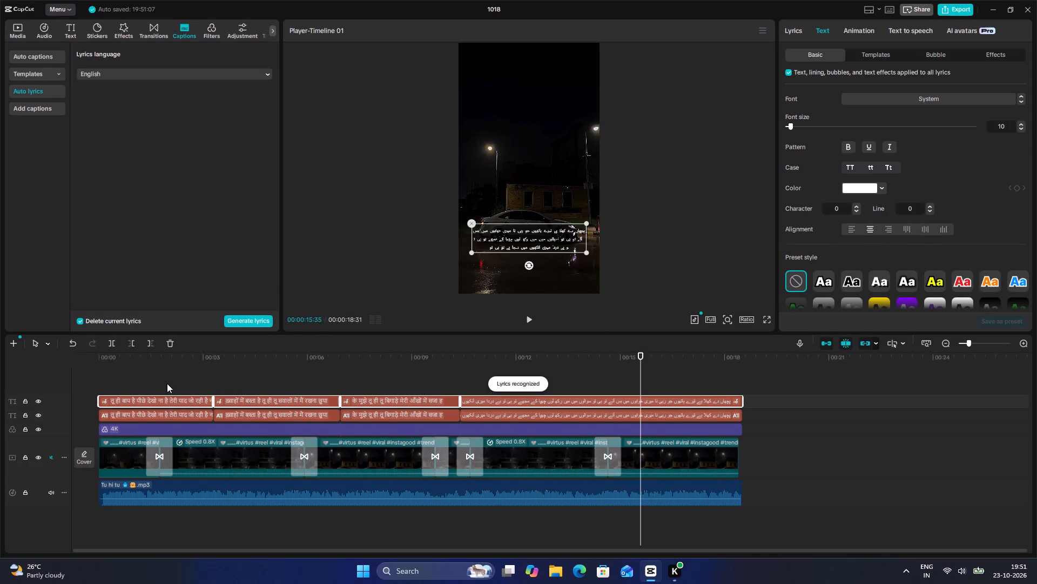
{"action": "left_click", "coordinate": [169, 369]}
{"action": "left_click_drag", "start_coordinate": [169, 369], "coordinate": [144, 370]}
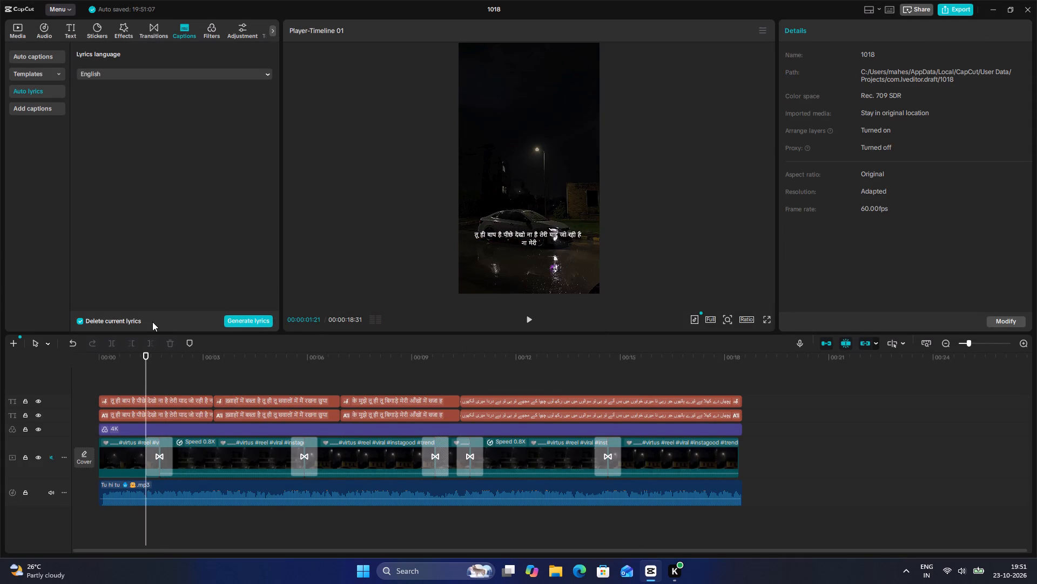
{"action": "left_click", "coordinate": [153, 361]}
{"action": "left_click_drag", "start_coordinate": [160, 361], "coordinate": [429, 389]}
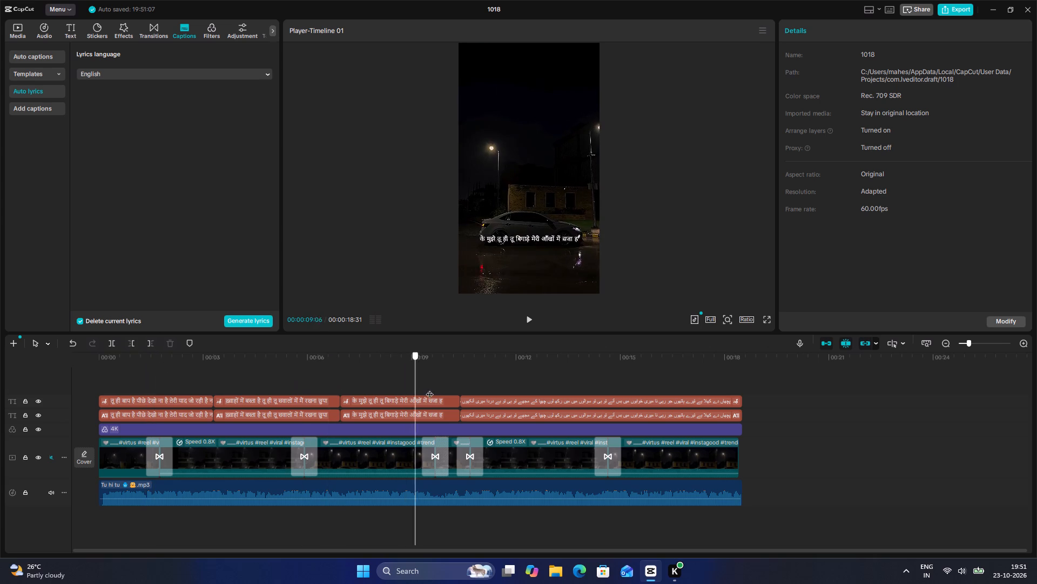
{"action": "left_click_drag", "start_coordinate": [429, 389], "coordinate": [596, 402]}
Delete the final Urdu-script segment from both the lyrics track and the captions track.
{"action": "left_click", "coordinate": [592, 406]}
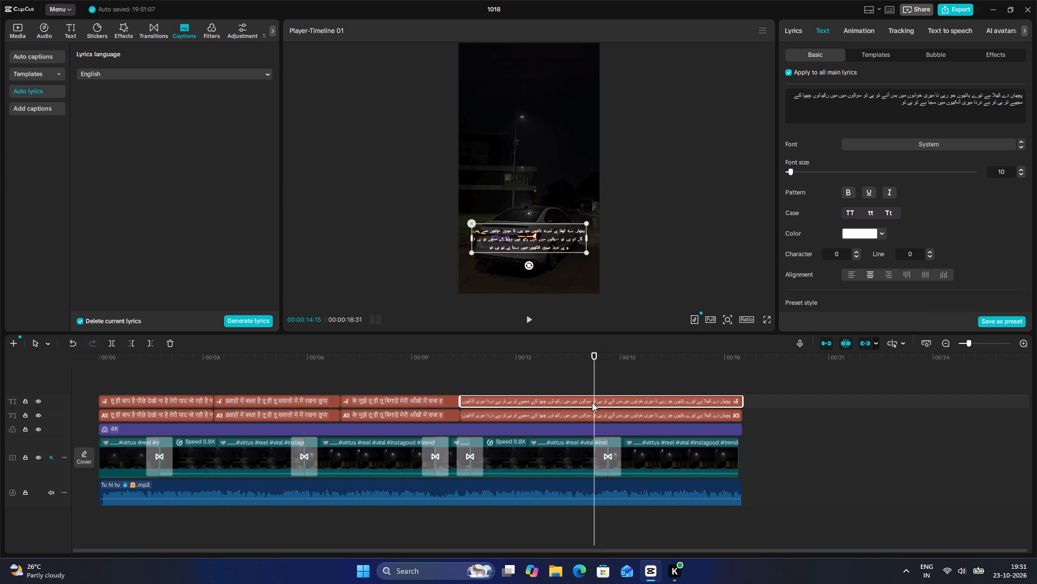
{"action": "key", "text": "Delete"}
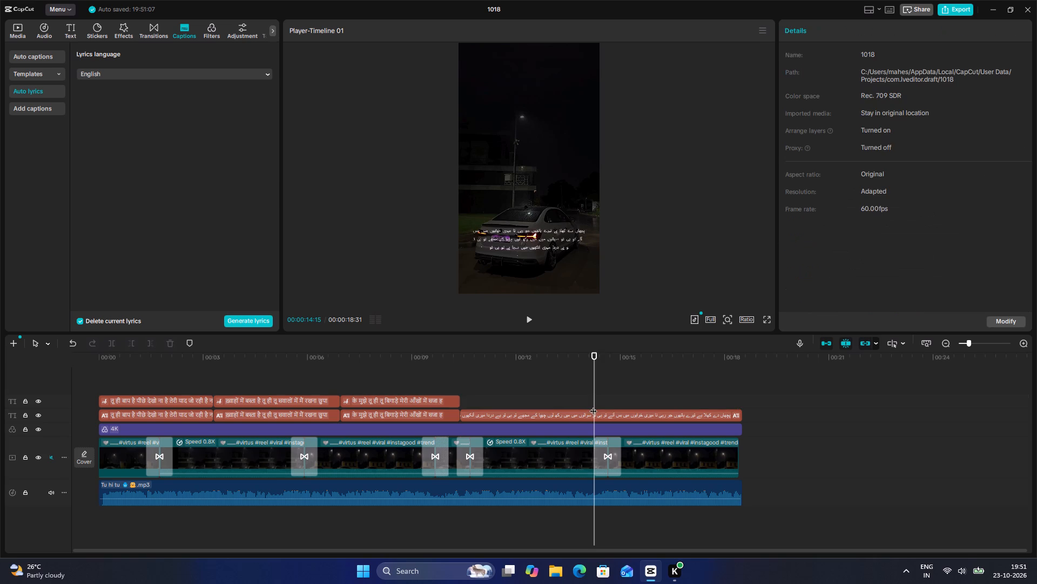
{"action": "left_click", "coordinate": [491, 417]}
{"action": "left_click", "coordinate": [422, 397]}
{"action": "left_click", "coordinate": [480, 417]}
{"action": "key", "text": "Delete"}
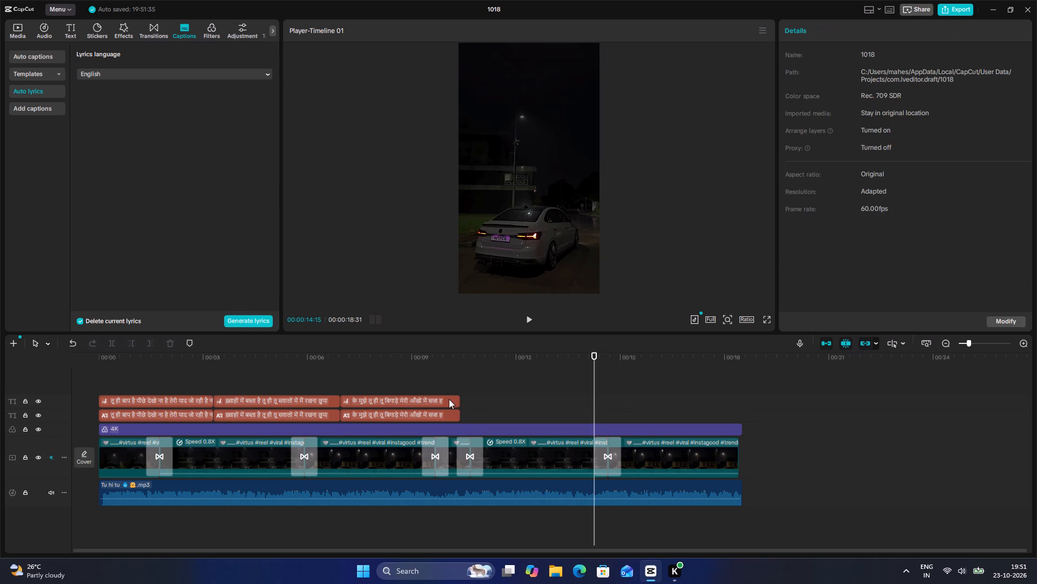
Delete all the remaining Hindi lyric and caption segments, leaving no text tracks above the 4K layer.
{"action": "left_click", "coordinate": [449, 399]}
{"action": "key", "text": "Delete"}
{"action": "left_click", "coordinate": [435, 412]}
{"action": "key", "text": "Delete"}
{"action": "left_click", "coordinate": [318, 404]}
{"action": "key", "text": "Delete"}
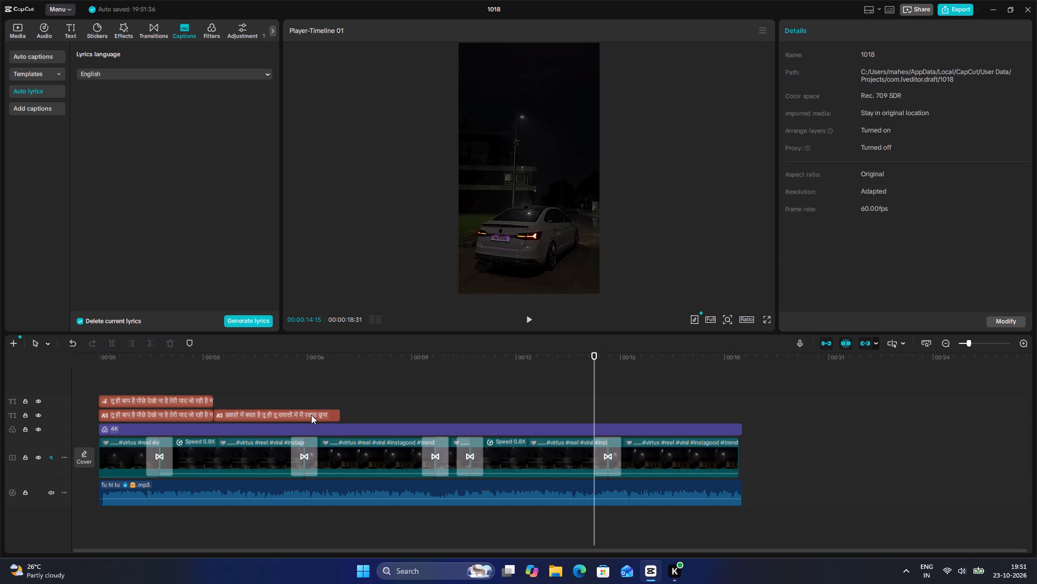
{"action": "left_click", "coordinate": [311, 416]}
{"action": "left_click", "coordinate": [192, 395]}
{"action": "key", "text": "Delete"}
{"action": "left_click", "coordinate": [192, 397]}
{"action": "key", "text": "Delete"}
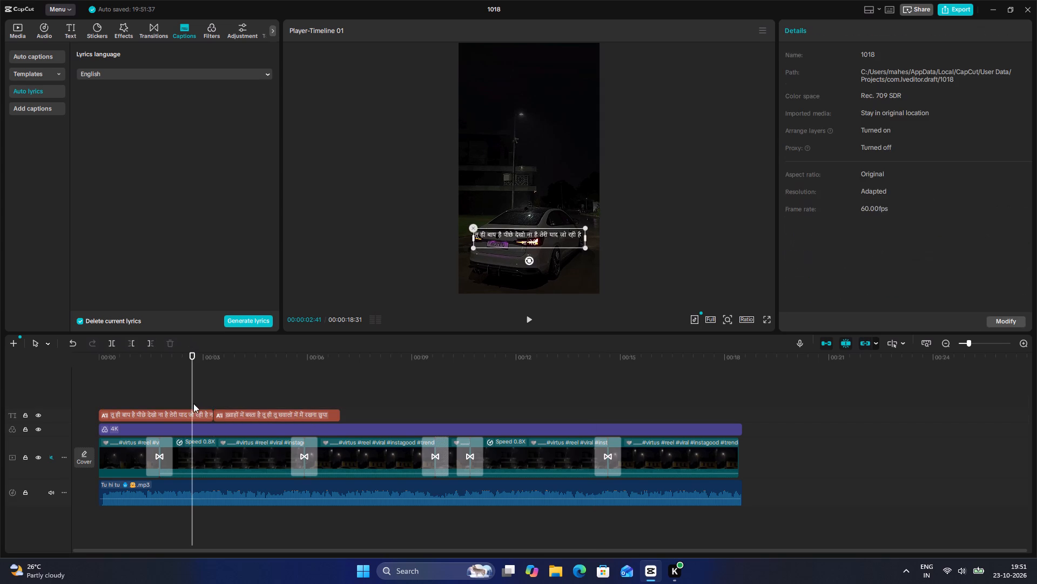
{"action": "left_click", "coordinate": [193, 412]}
{"action": "key", "text": "Delete"}
{"action": "left_click", "coordinate": [246, 416]}
{"action": "key", "text": "Delete"}
Play the opening of the edit without captions and return the playhead to 00:00:00:00.
{"action": "left_click", "coordinate": [147, 397]}
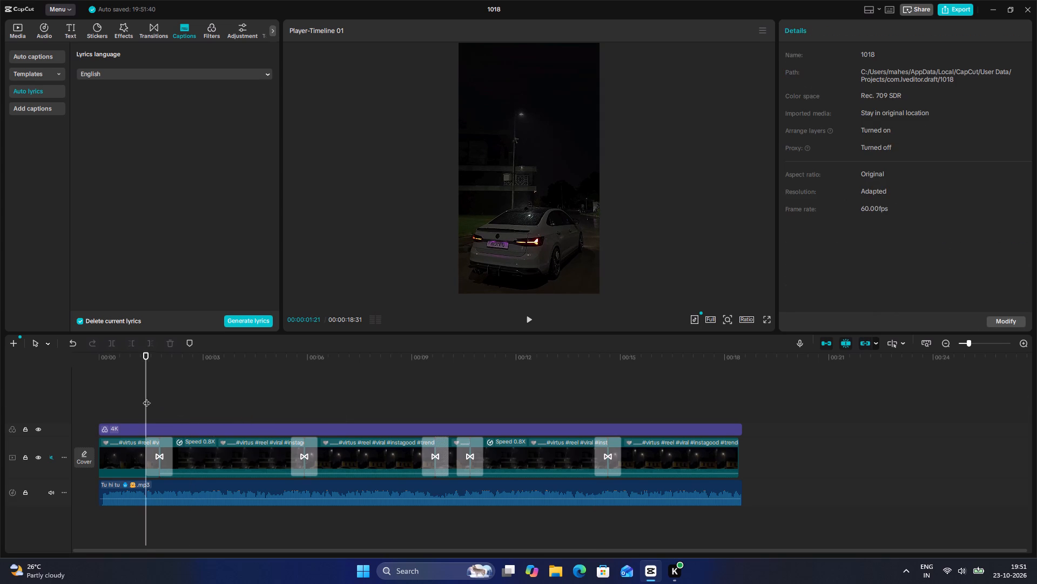
{"action": "left_click_drag", "start_coordinate": [146, 397], "coordinate": [69, 408]}
{"action": "key", "text": "space"}
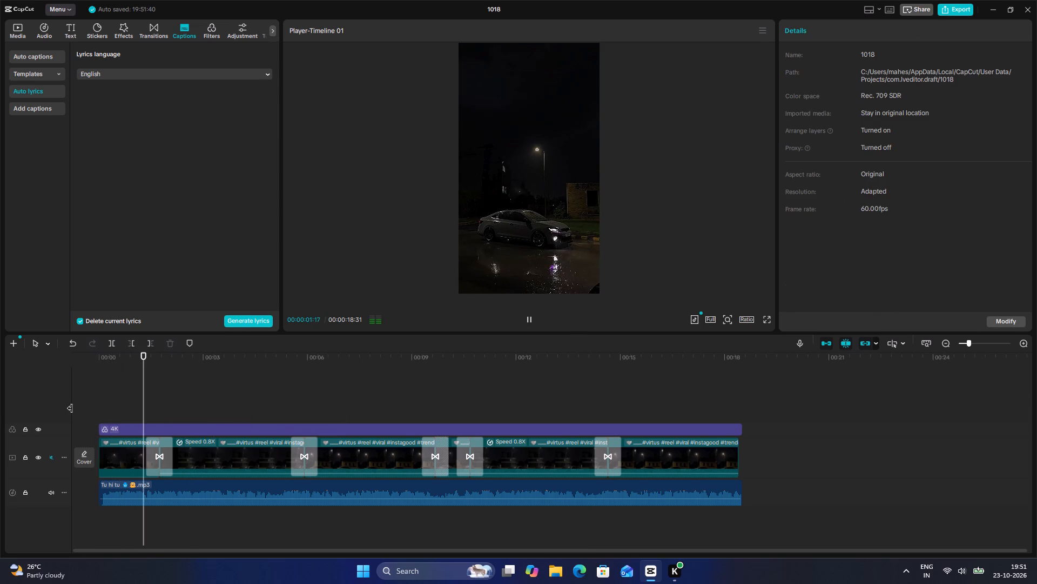
{"action": "left_click", "coordinate": [146, 374]}
{"action": "left_click_drag", "start_coordinate": [146, 374], "coordinate": [132, 371]}
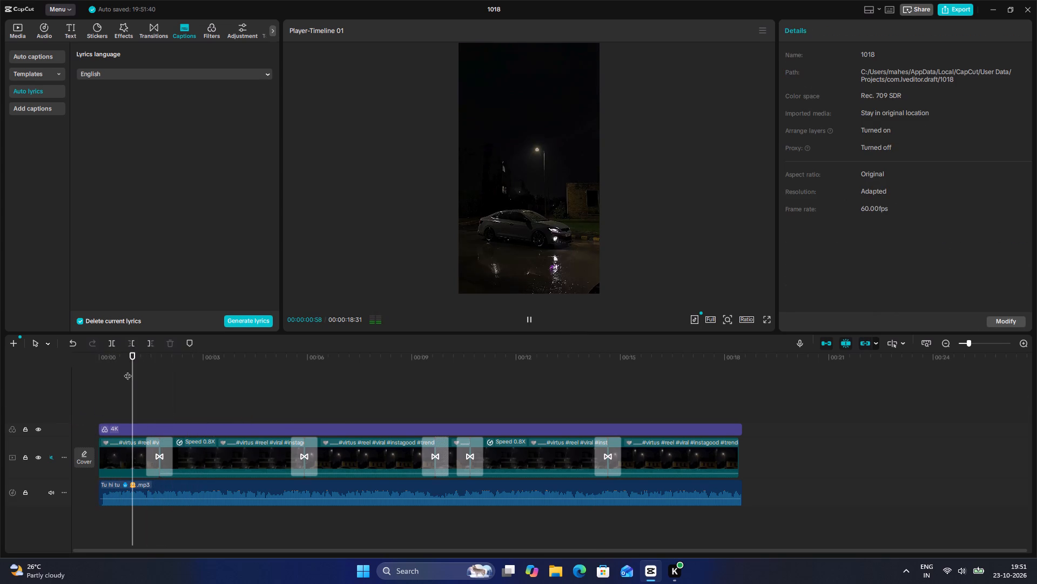
{"action": "left_click_drag", "start_coordinate": [123, 370], "coordinate": [82, 373]}
{"action": "triple_click", "coordinate": [99, 375]}
{"action": "left_click", "coordinate": [98, 371]}
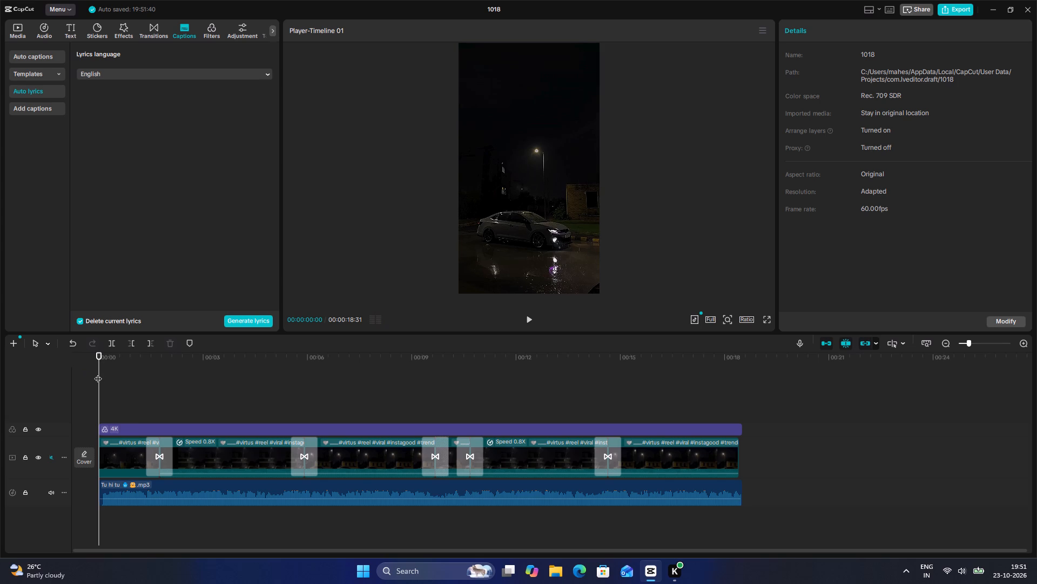
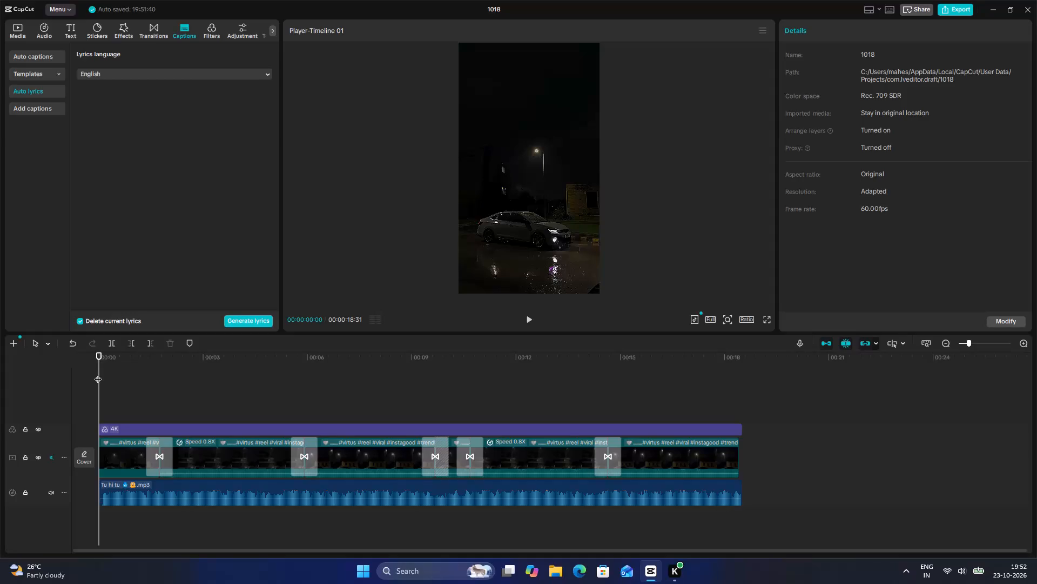
Switch to Chrome and search Google for "upload song get lyrics green screen".
{"action": "left_click", "coordinate": [461, 568]}
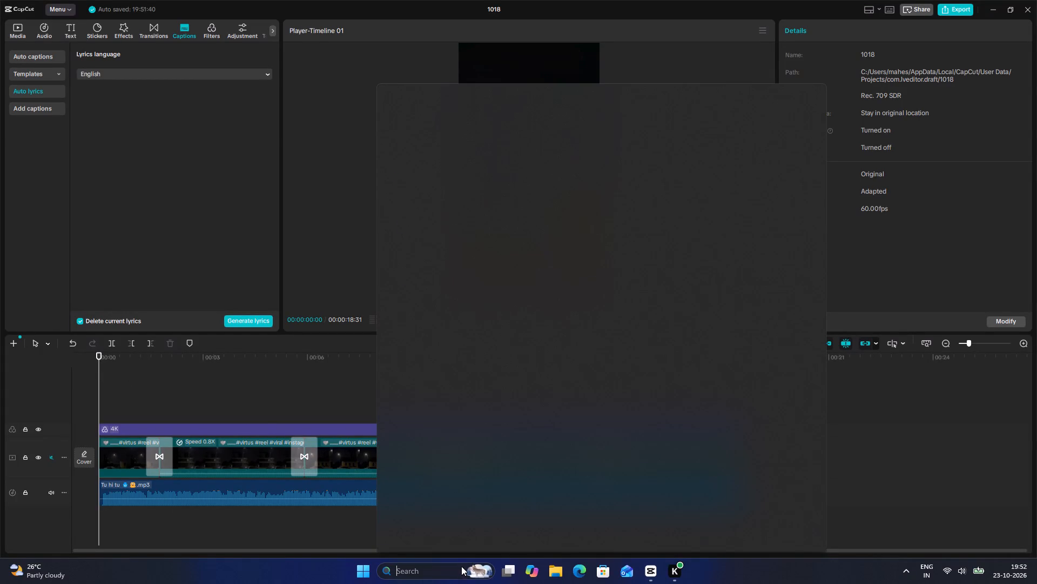
{"action": "left_click", "coordinate": [450, 154]}
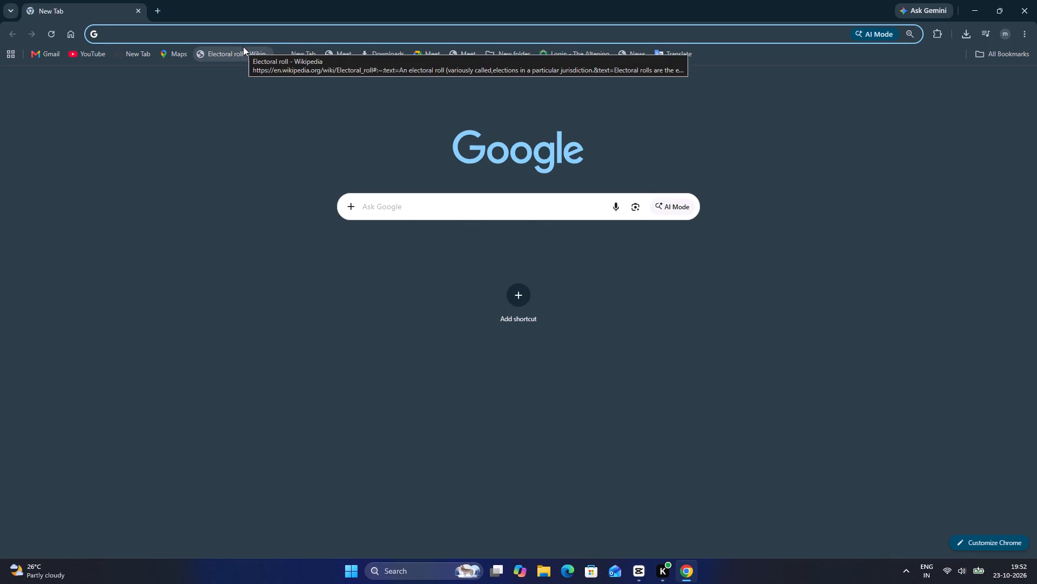
{"action": "type", "text": "upload song"}
{"action": "key", "text": "space"}
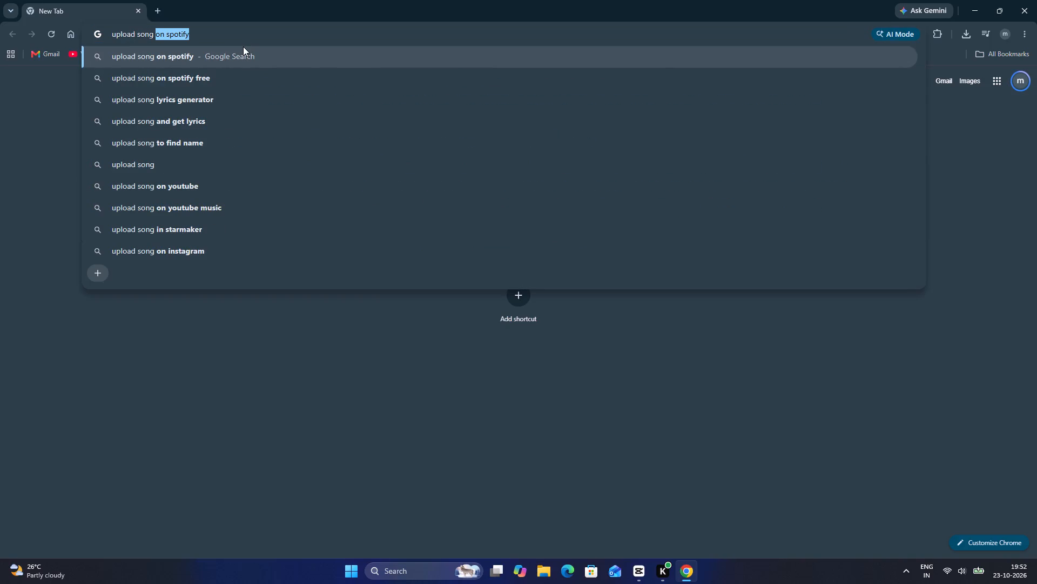
{"action": "type", "text": "get"}
{"action": "key", "text": "space"}
{"action": "type", "text": "lyr"}
{"action": "key", "text": "Right"}
{"action": "key", "text": "space"}
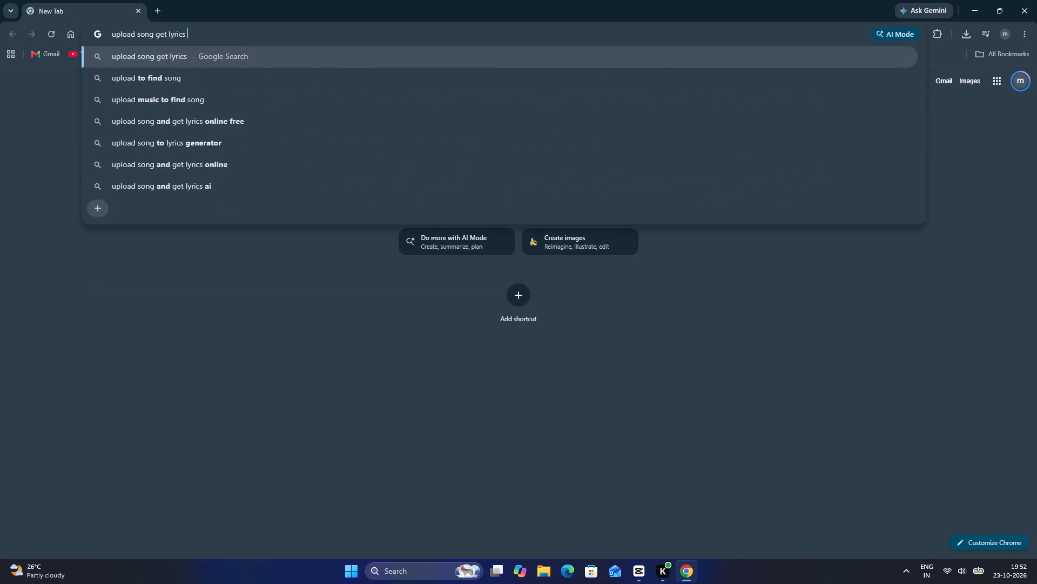
{"action": "type", "text": "green scree"}
{"action": "key", "text": "Up"}
{"action": "key", "text": "Down"}
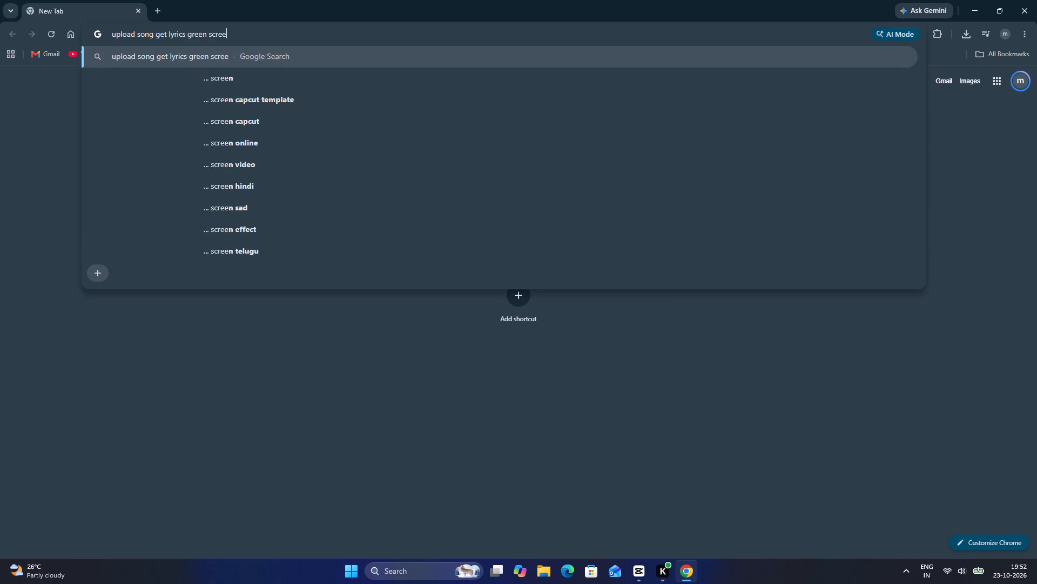
{"action": "key", "text": "Down"}
{"action": "key", "text": "Return"}
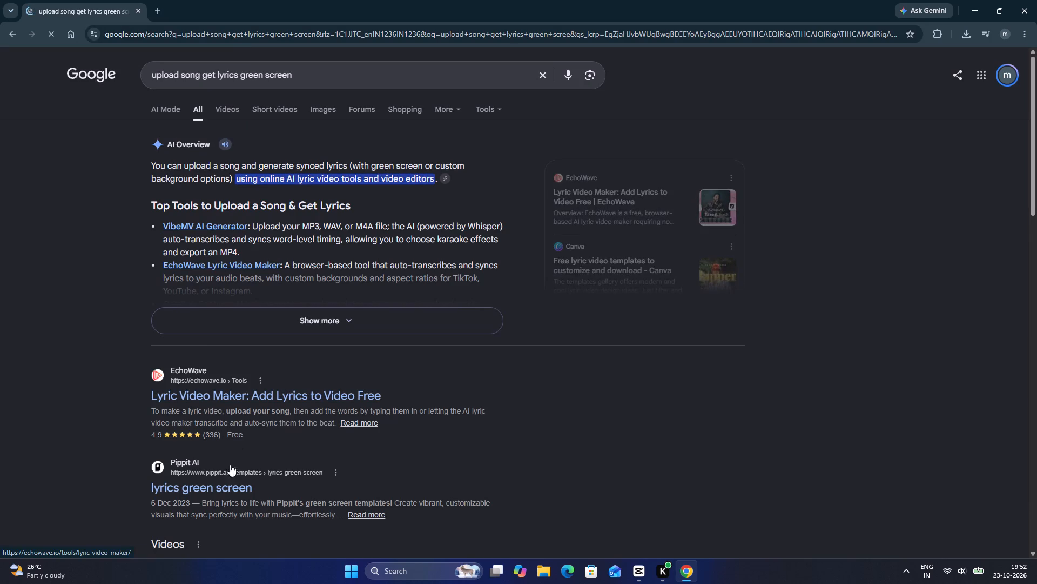
Examine the Pippit lyrics green screen page and the EchoWave and VEED lyric video maker pages, returning to the search results.
{"action": "left_click", "coordinate": [223, 483]}
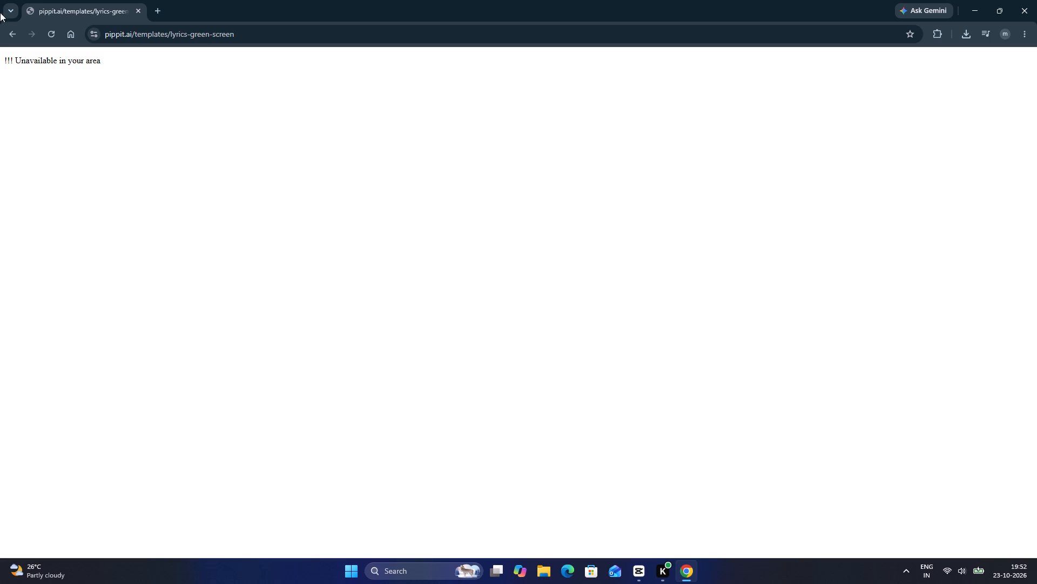
{"action": "left_click", "coordinate": [7, 31]}
{"action": "left_click", "coordinate": [214, 401]}
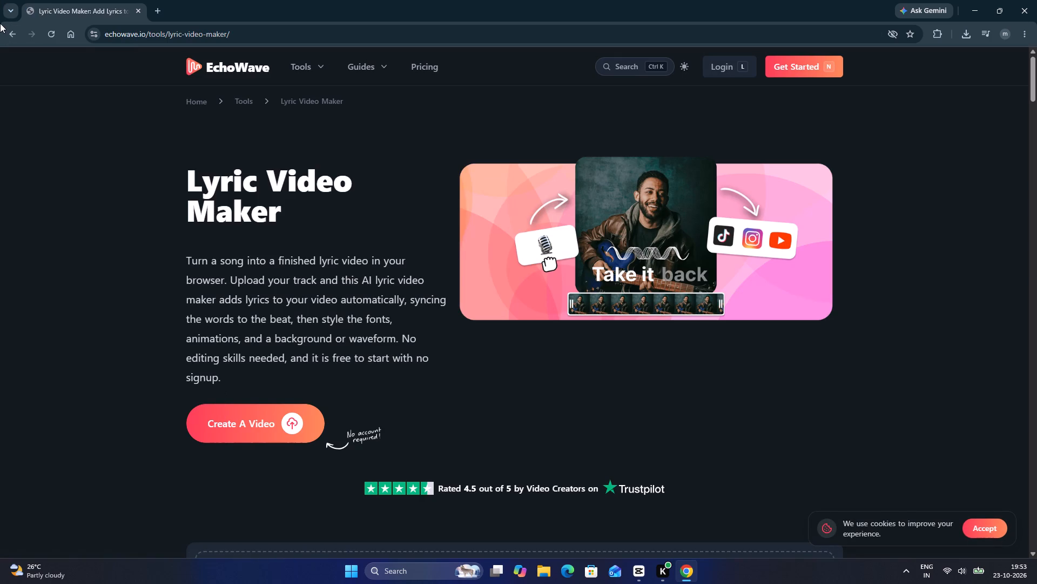
{"action": "left_click", "coordinate": [0, 26]}
{"action": "scroll", "coordinate": [374, 236], "scroll_direction": "down", "scroll_amount": 10}
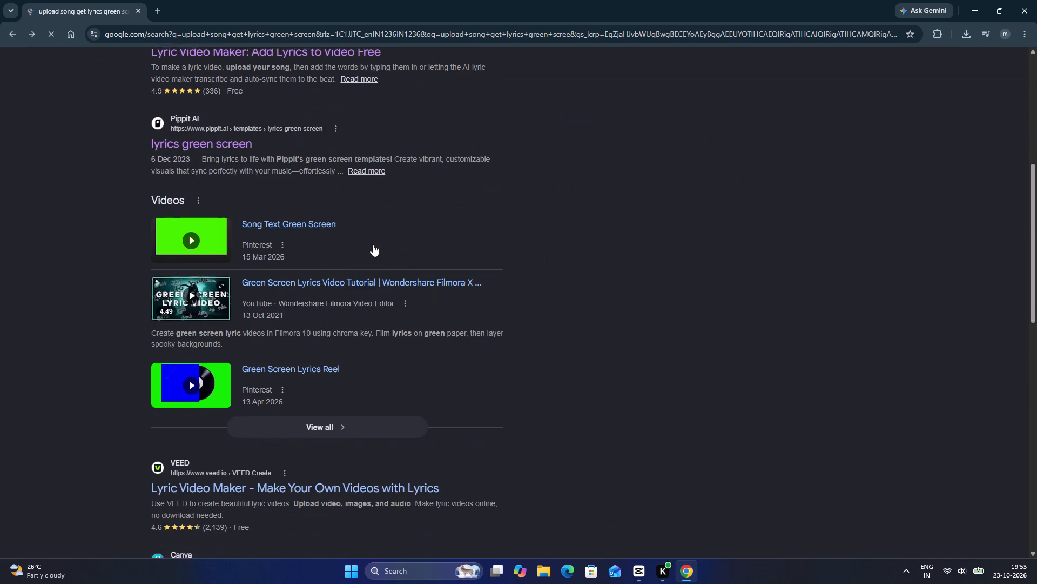
{"action": "left_click", "coordinate": [242, 291]}
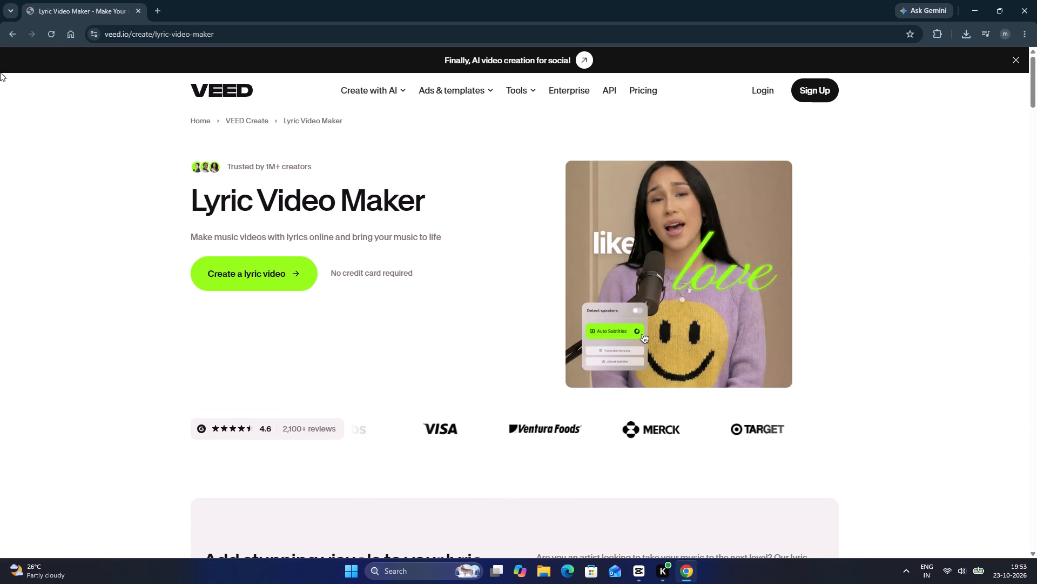
{"action": "left_click", "coordinate": [9, 30]}
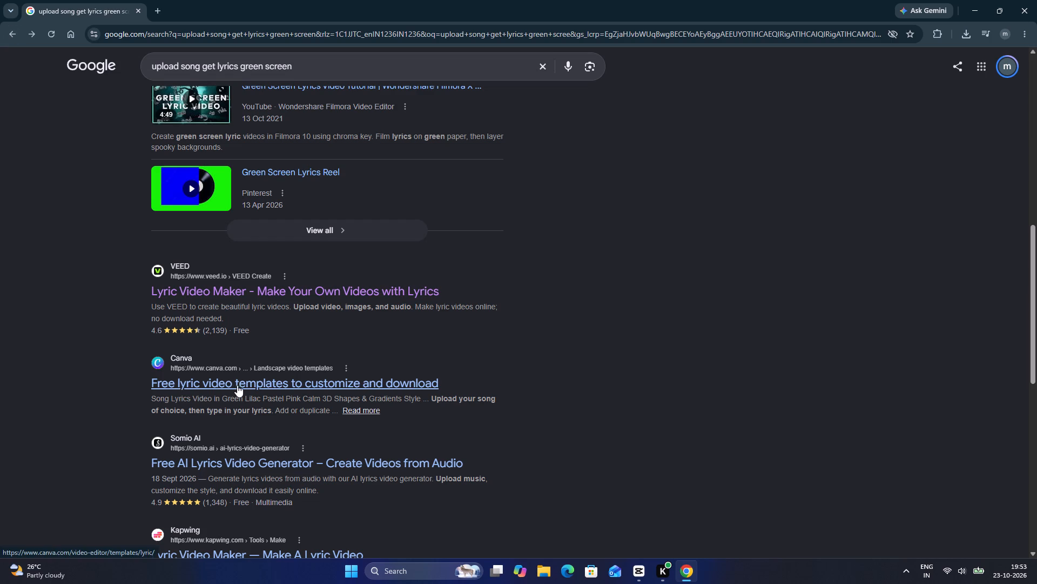
Open a blank browser tab and close the lyrics search results tab.
{"action": "left_click", "coordinate": [146, 0]}
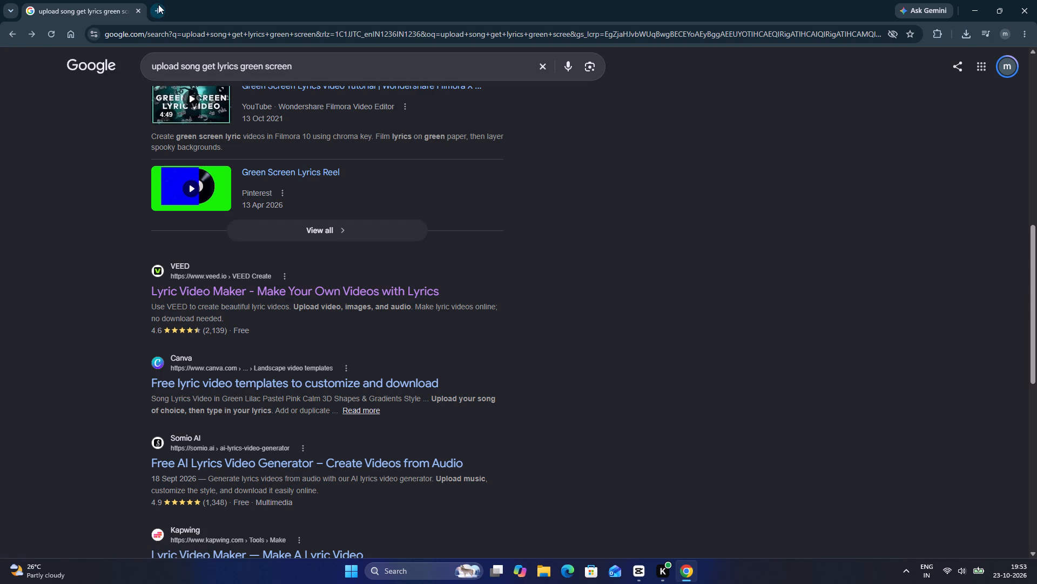
{"action": "left_click", "coordinate": [158, 4]}
{"action": "left_click", "coordinate": [140, 6]}
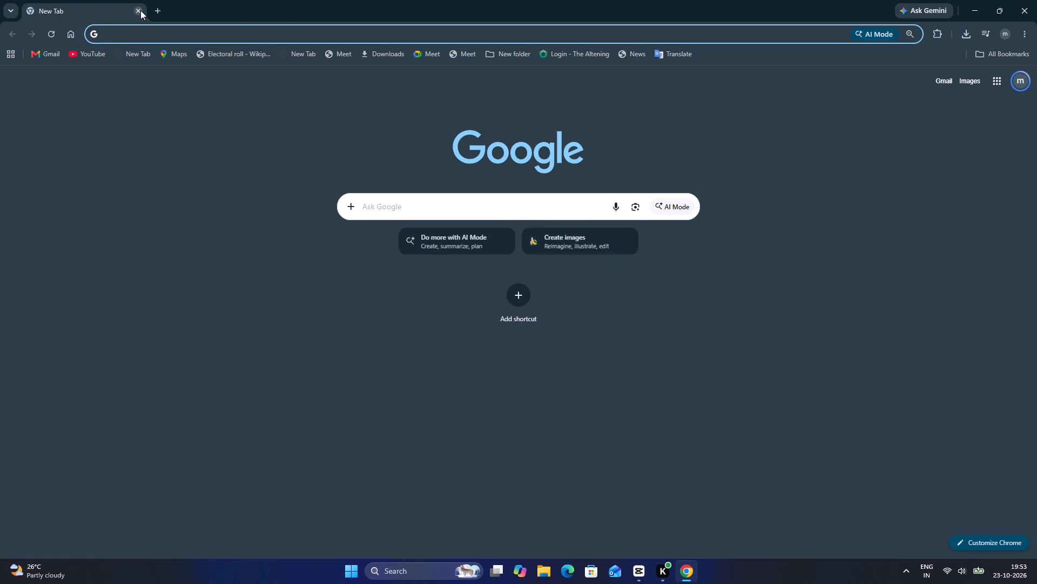
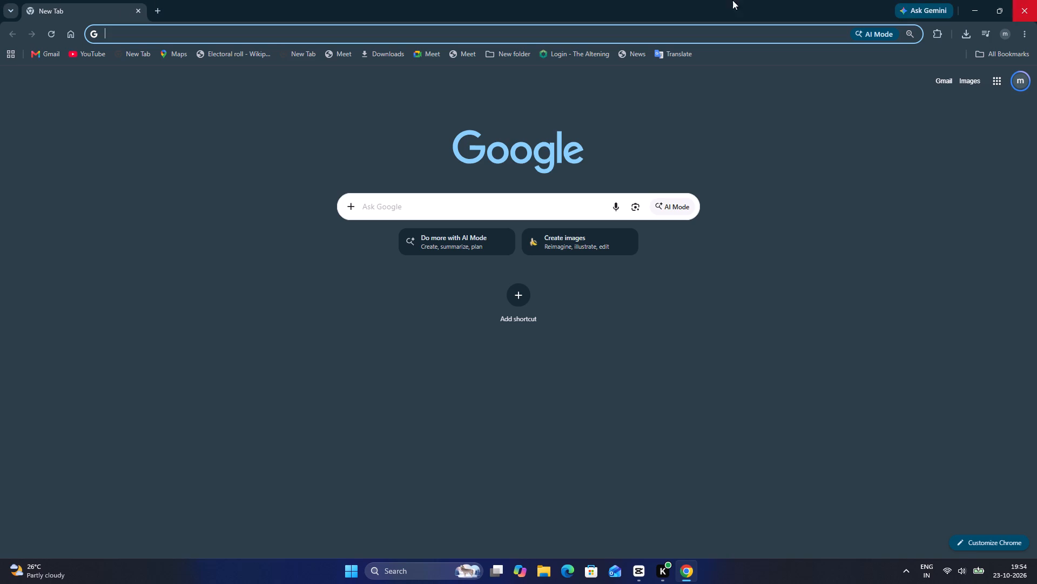
Search Google for "star effect trending" and look through the results.
{"action": "left_click", "coordinate": [178, 35]}
{"action": "key", "text": "BackSpace"}
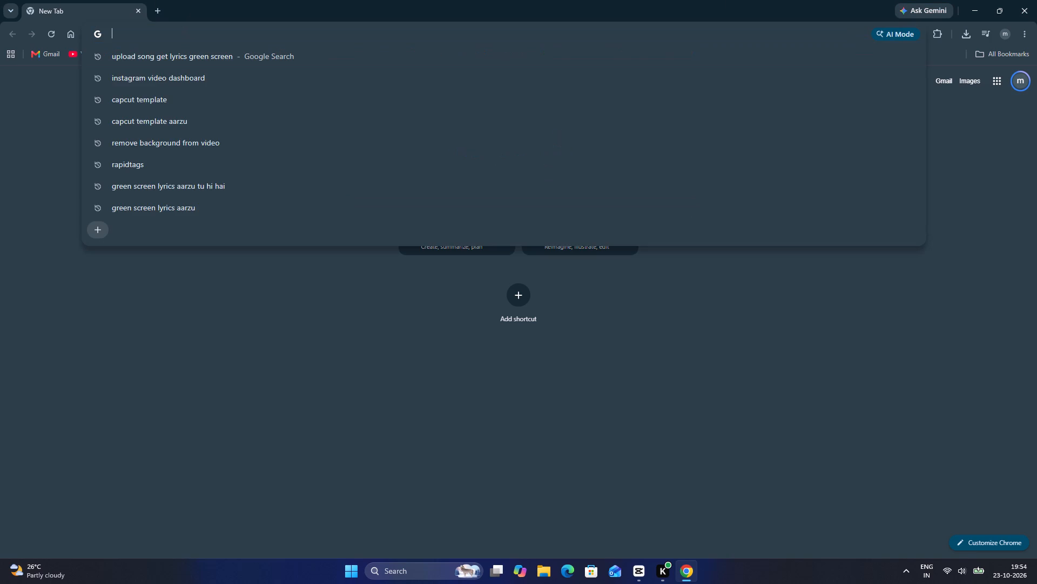
{"action": "key", "text": "BackSpace"}
{"action": "key", "text": "BackSpace"}
{"action": "type", "text": "star"}
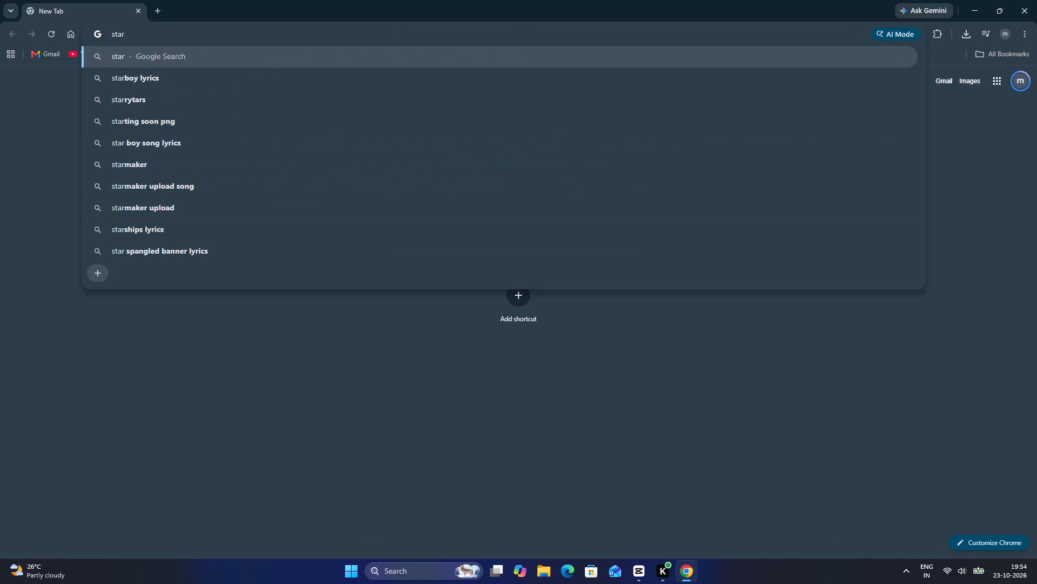
{"action": "key", "text": "space"}
{"action": "type", "text": "effect"}
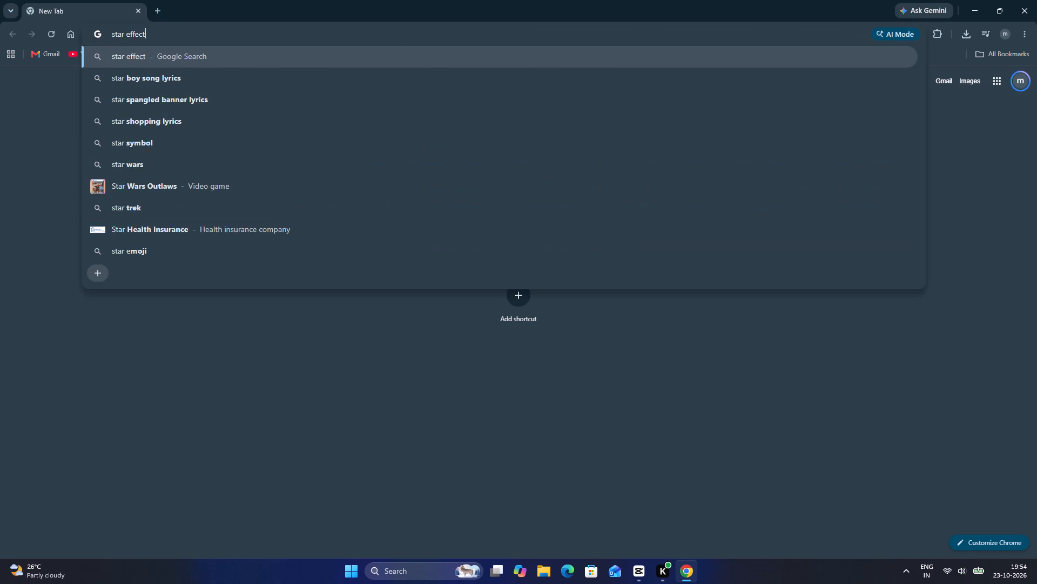
{"action": "key", "text": "space"}
{"action": "key", "text": "v"}
{"action": "key", "text": "BackSpace"}
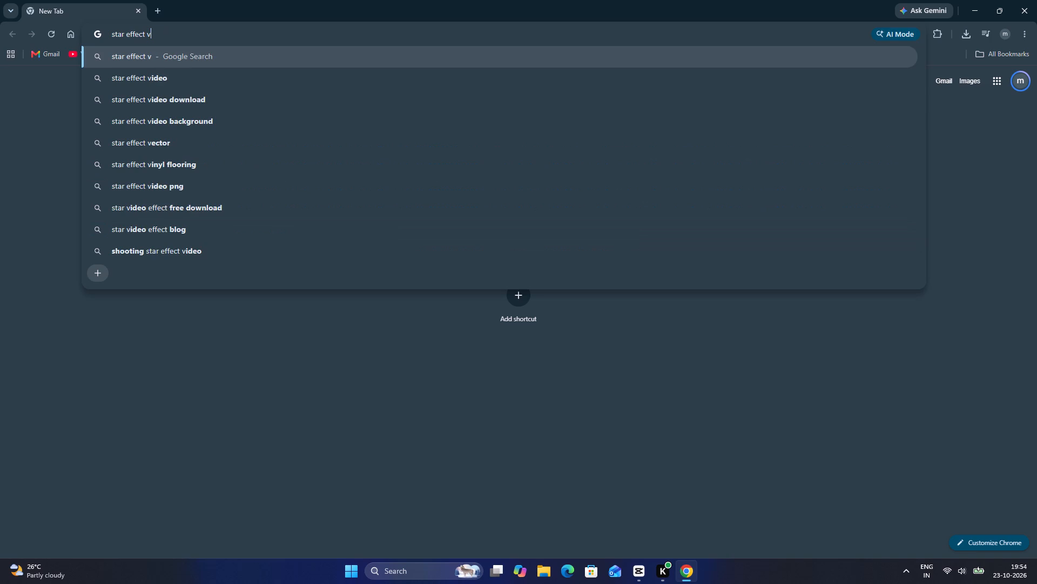
{"action": "key", "text": "BackSpace"}
{"action": "type", "text": "trending"}
{"action": "key", "text": "Return"}
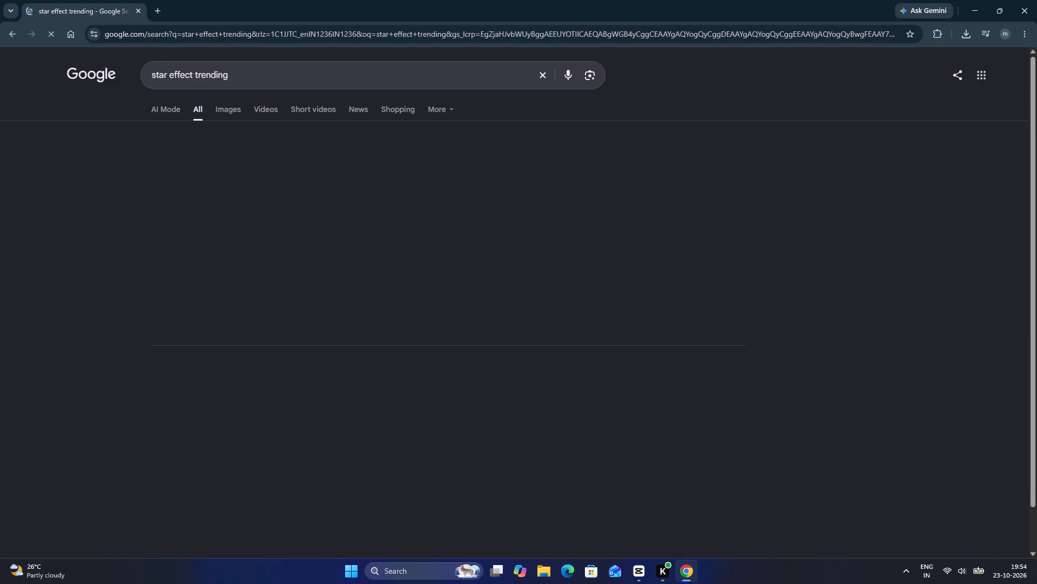
{"action": "scroll", "coordinate": [344, 221], "scroll_direction": "down", "scroll_amount": 1}
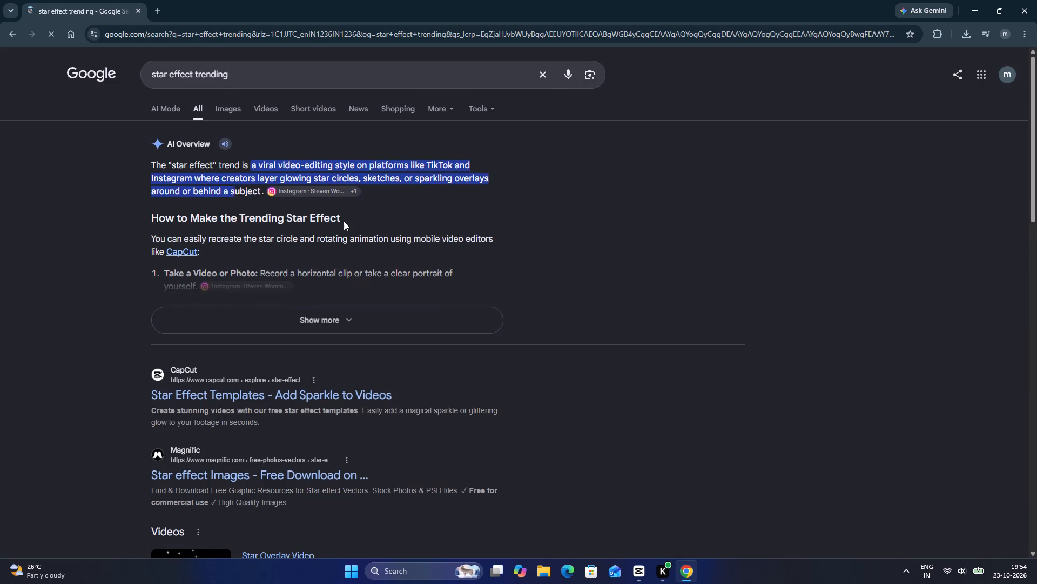
{"action": "scroll", "coordinate": [344, 221], "scroll_direction": "down", "scroll_amount": 6}
{"action": "scroll", "coordinate": [344, 221], "scroll_direction": "up", "scroll_amount": 8}
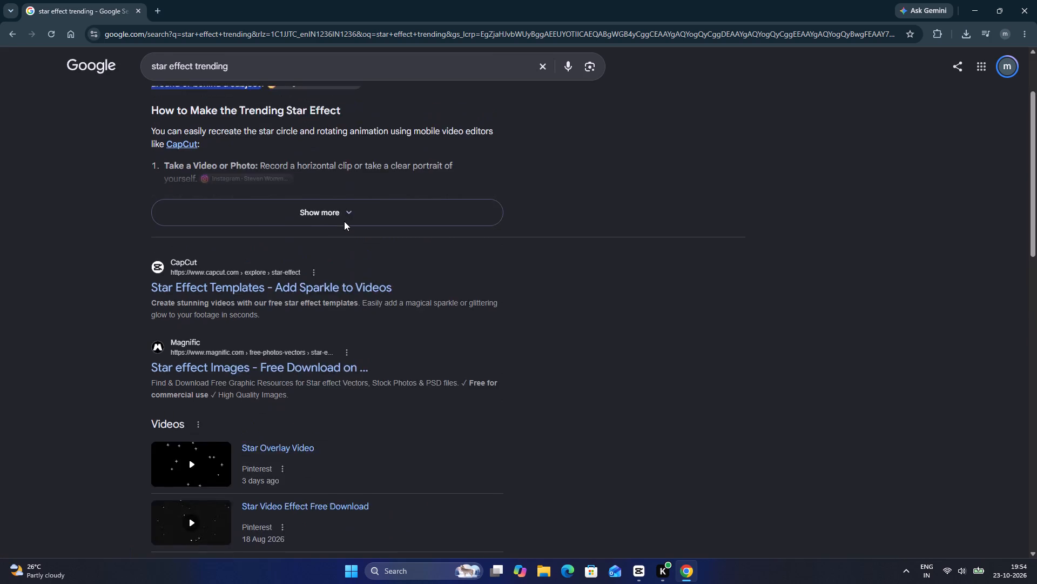
{"action": "scroll", "coordinate": [344, 221], "scroll_direction": "up", "scroll_amount": 2}
Refine the Google search to "purple star effect trending", skim the results, and close the tab.
{"action": "left_click", "coordinate": [155, 66]}
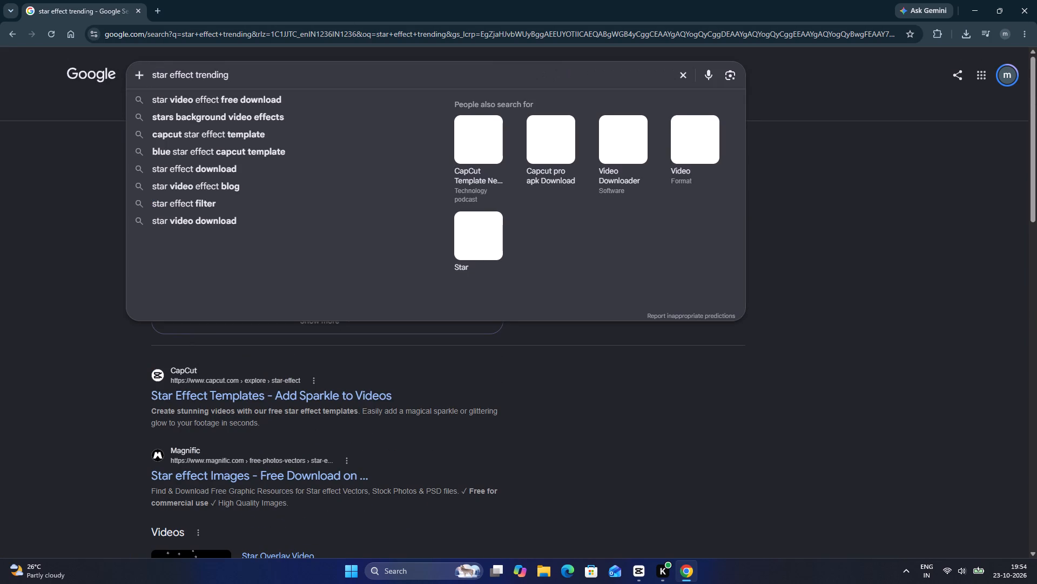
{"action": "double_click", "coordinate": [157, 71]}
{"action": "left_click", "coordinate": [157, 72]}
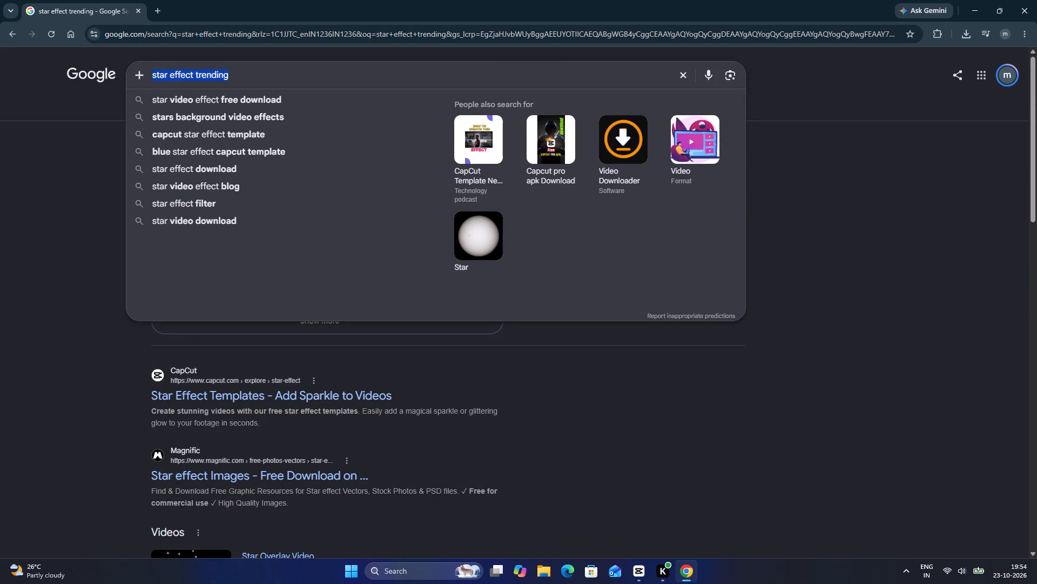
{"action": "key", "text": "ctrl+Left"}
{"action": "key", "text": "ctrl+Left"}
{"action": "key", "text": "ctrl+Left"}
{"action": "type", "text": "purple"}
{"action": "key", "text": "space"}
{"action": "key", "text": "Return"}
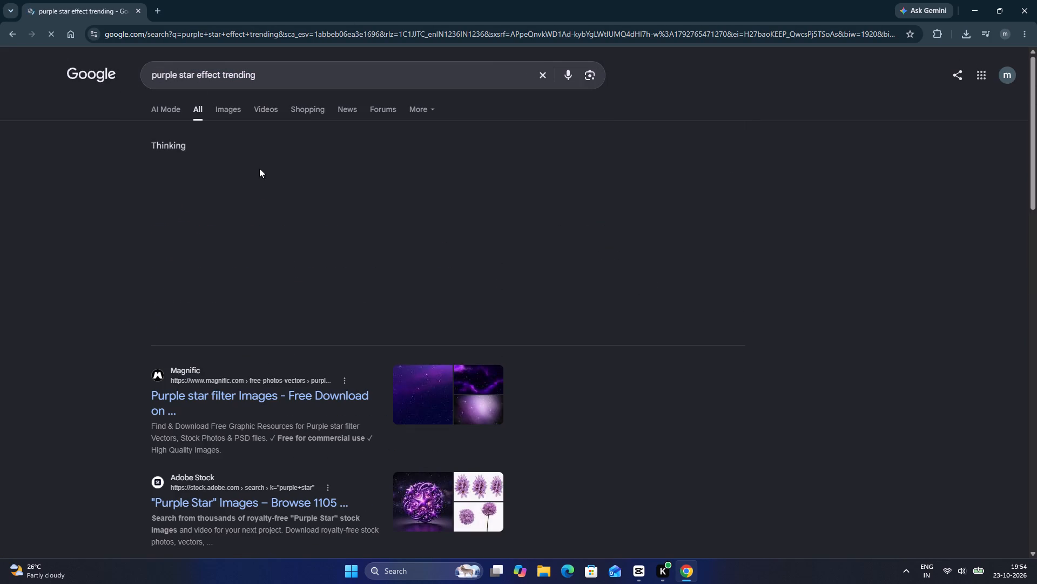
{"action": "scroll", "coordinate": [321, 236], "scroll_direction": "down", "scroll_amount": 2}
{"action": "scroll", "coordinate": [321, 236], "scroll_direction": "up", "scroll_amount": 6}
{"action": "key", "text": "ctrl+w"}
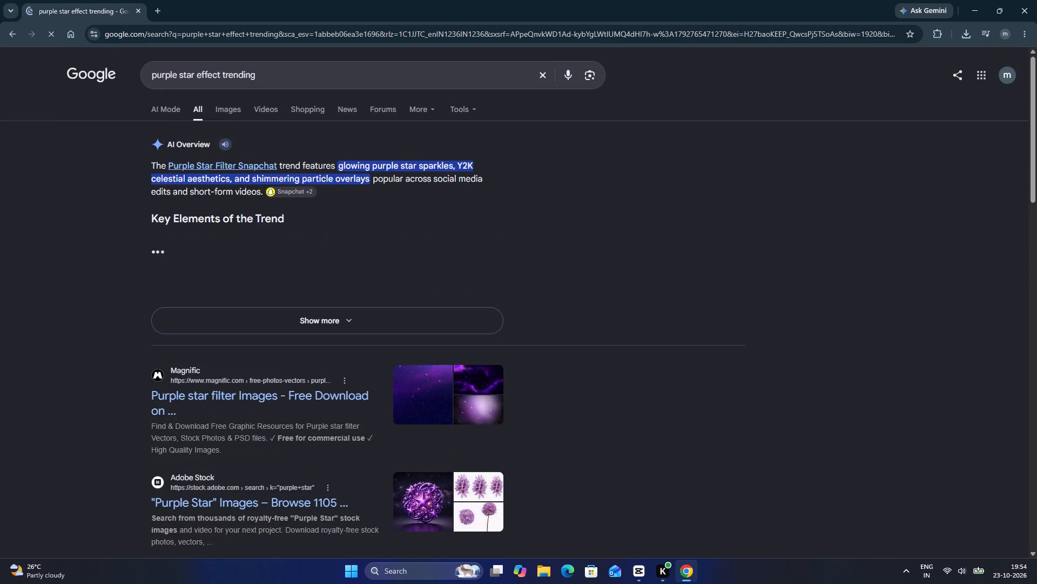
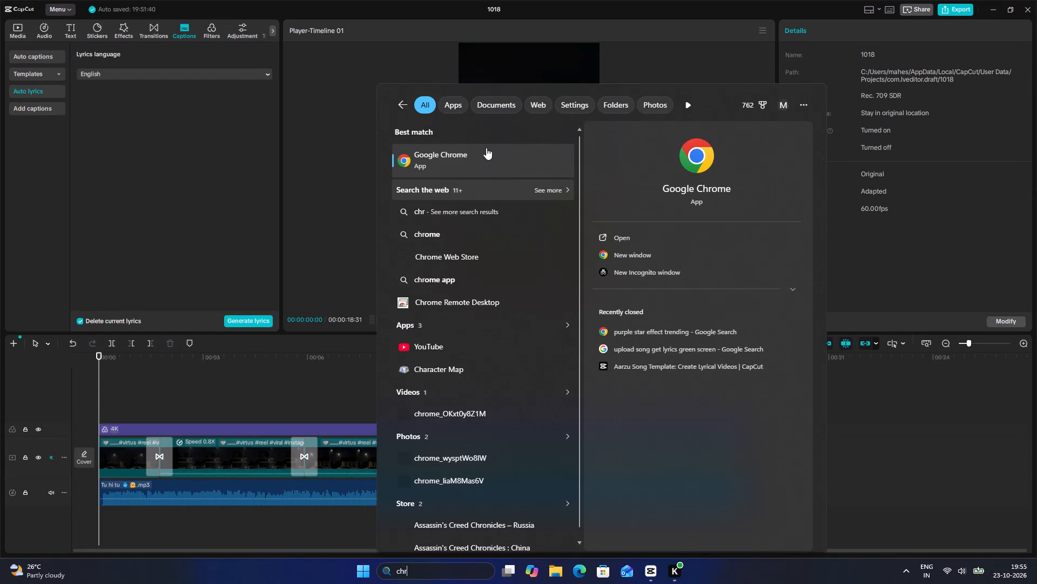
{"action": "left_click", "coordinate": [487, 144]}
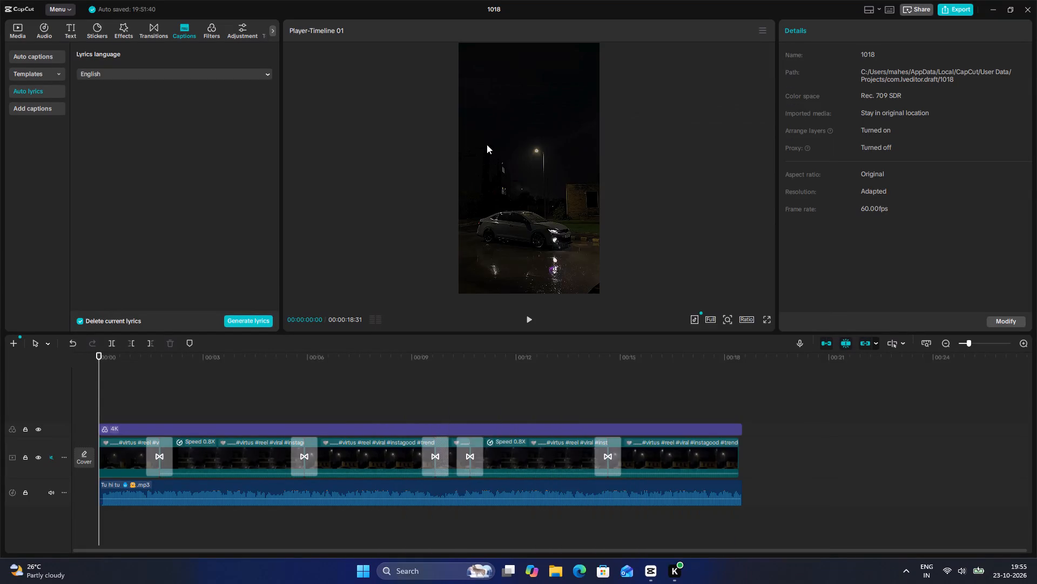
{"action": "left_click", "coordinate": [900, 8]}
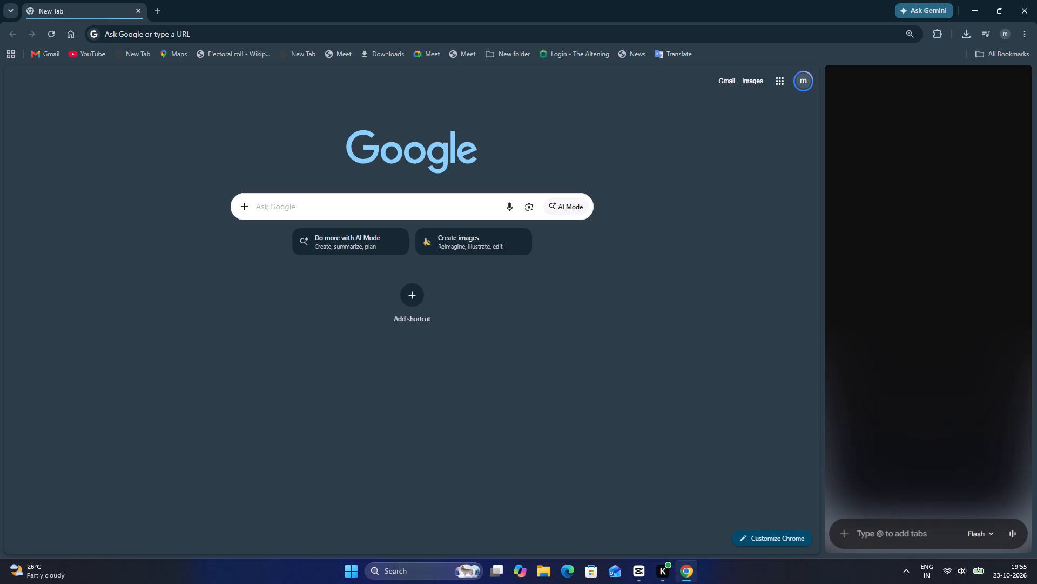
{"action": "left_click", "coordinate": [836, 536]}
{"action": "left_click", "coordinate": [843, 535]}
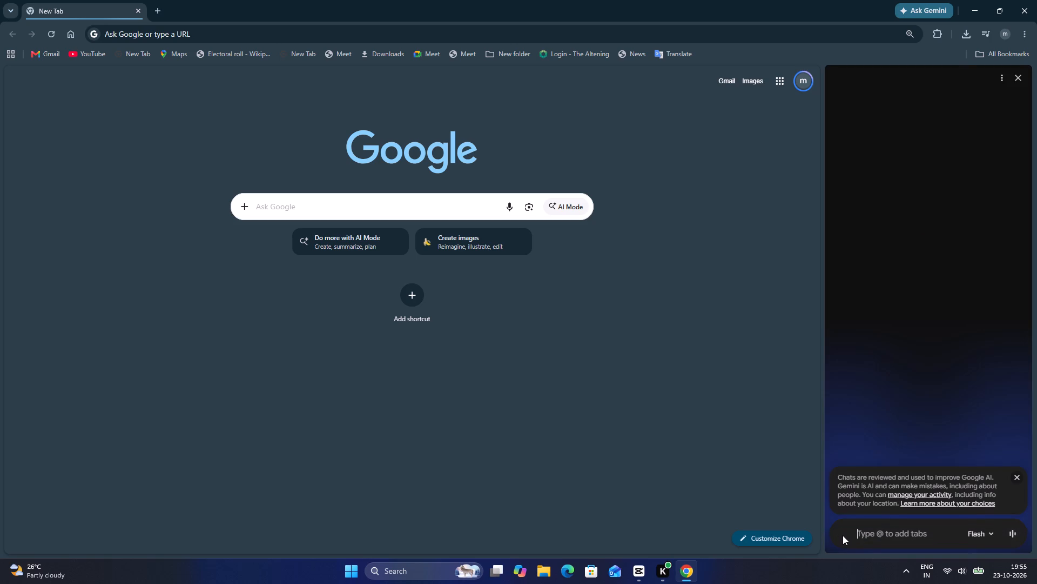
{"action": "left_click", "coordinate": [843, 535]}
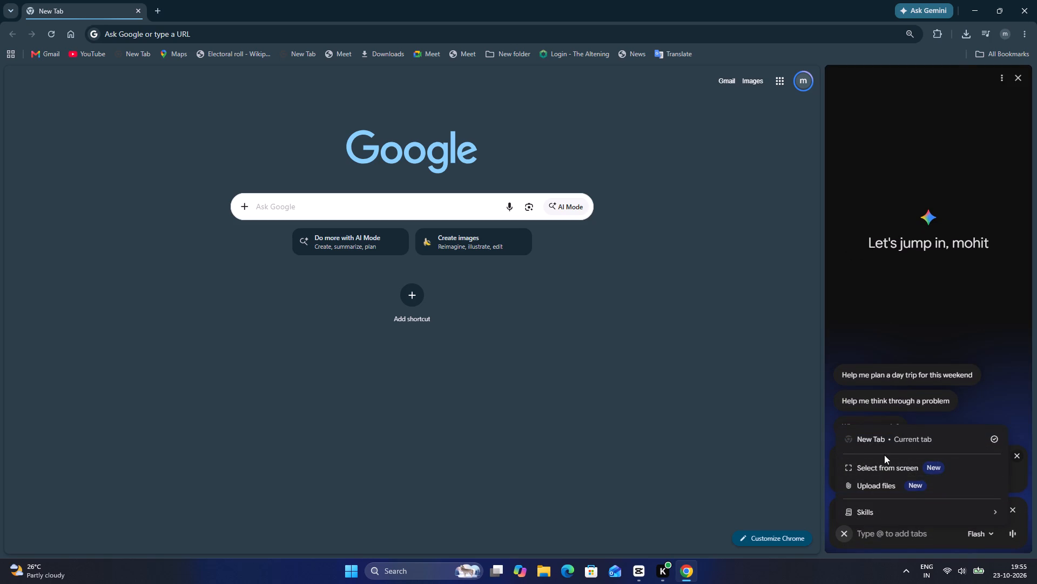
{"action": "left_click", "coordinate": [891, 489]}
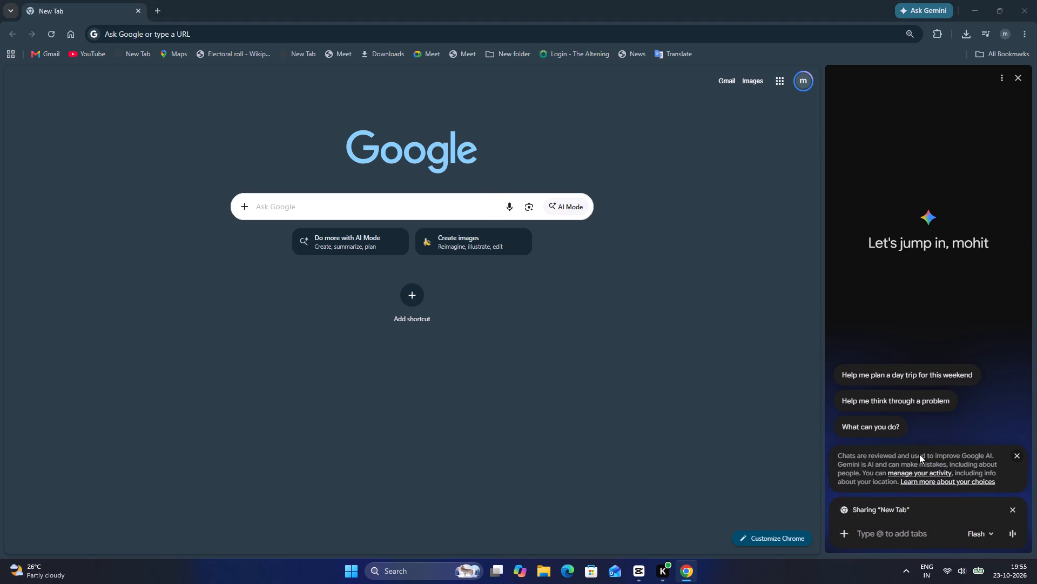
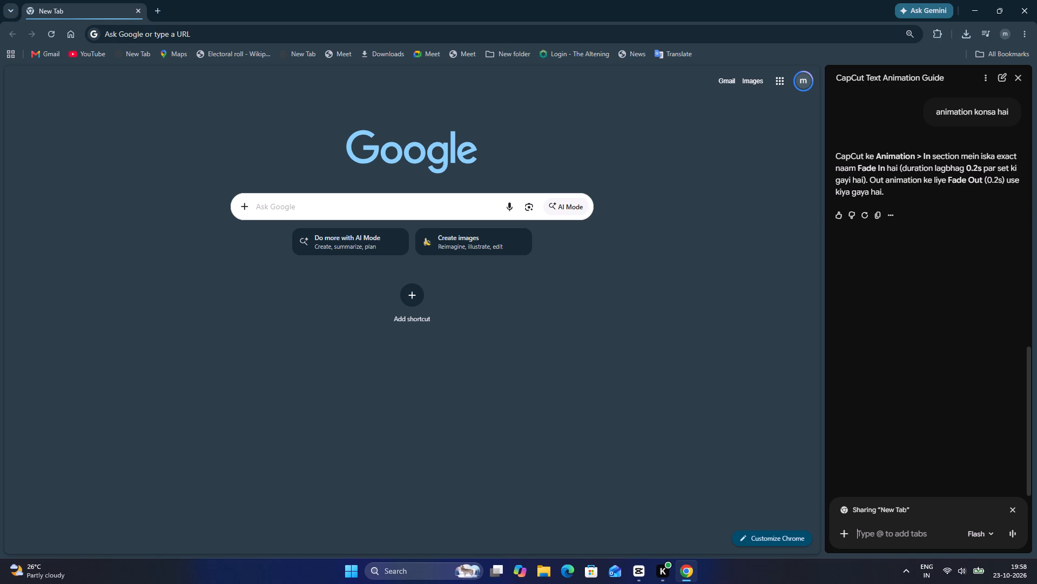
Switch to CapCut, search the In text animations for "fade in" and apply a Fade In animation to the default text clip.
{"action": "left_click", "coordinate": [648, 566]}
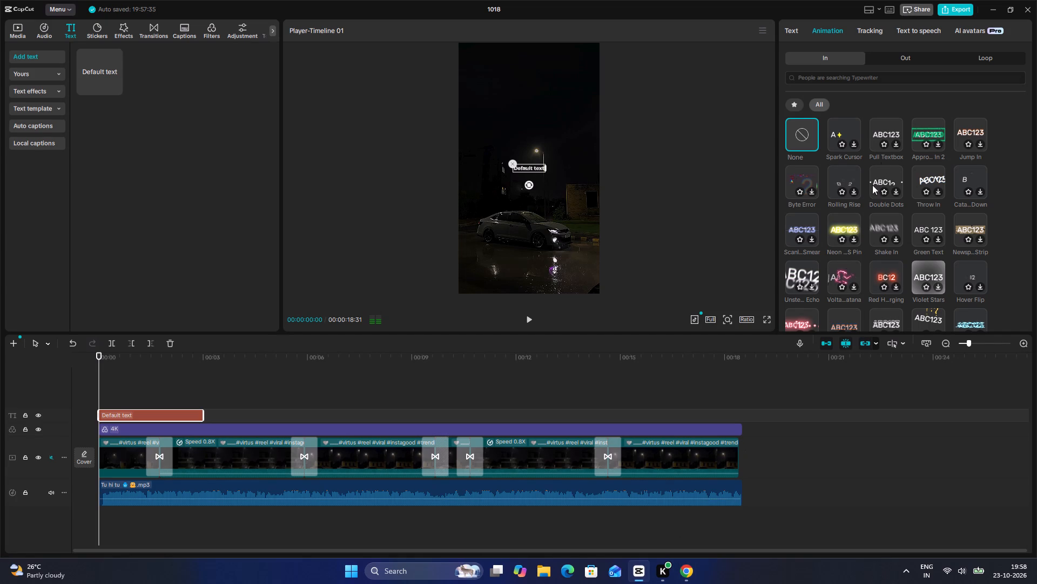
{"action": "left_click", "coordinate": [865, 82]}
{"action": "key", "text": "f"}
{"action": "type", "text": "ade"}
{"action": "key", "text": "space"}
{"action": "type", "text": "in"}
{"action": "key", "text": "Return"}
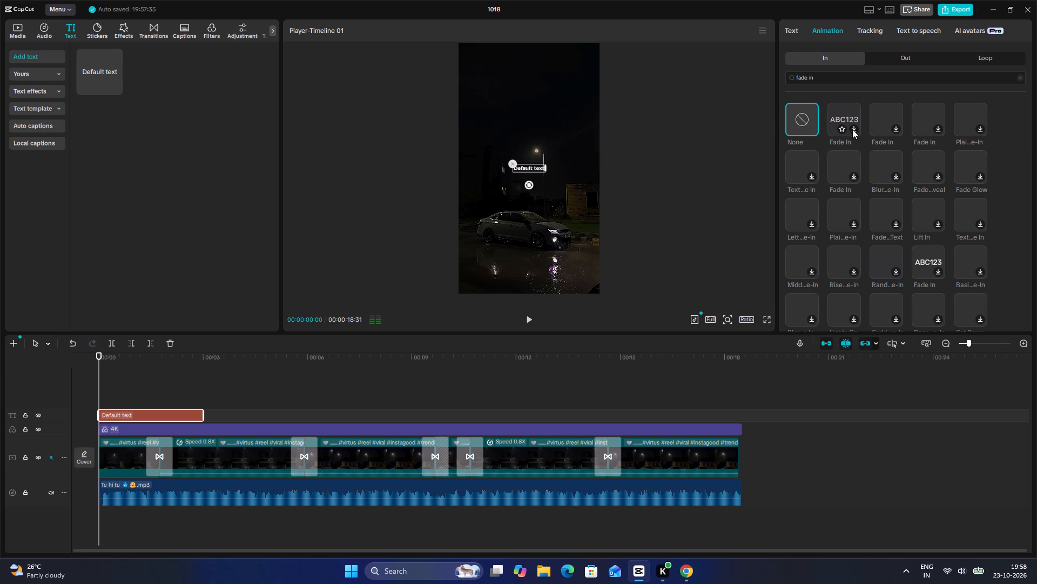
{"action": "left_click", "coordinate": [940, 133]}
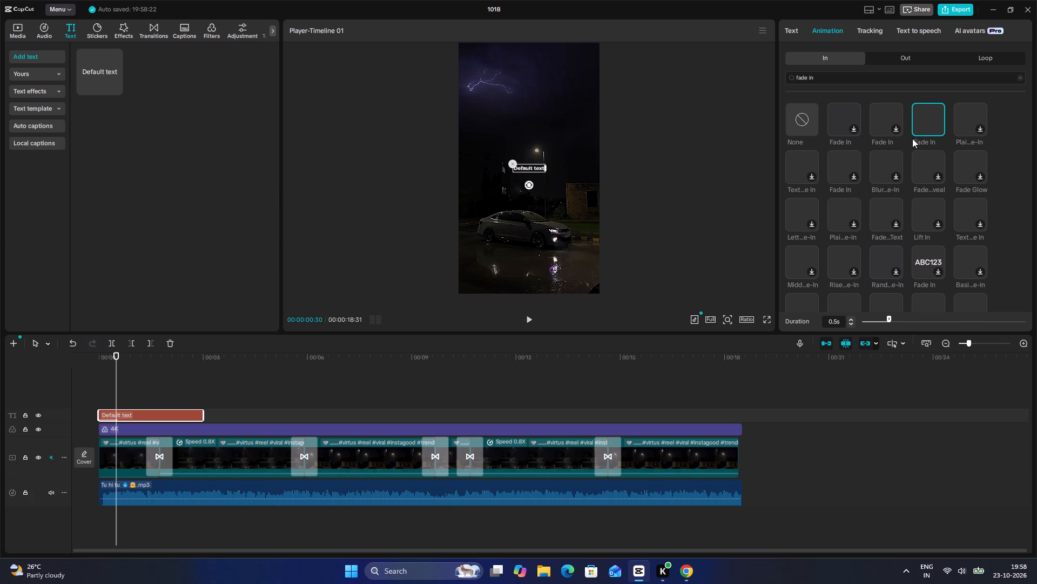
{"action": "left_click", "coordinate": [922, 125]}
{"action": "left_click", "coordinate": [922, 125]}
Set the Fade In animation's duration to 0.2 s.
{"action": "double_click", "coordinate": [849, 326]}
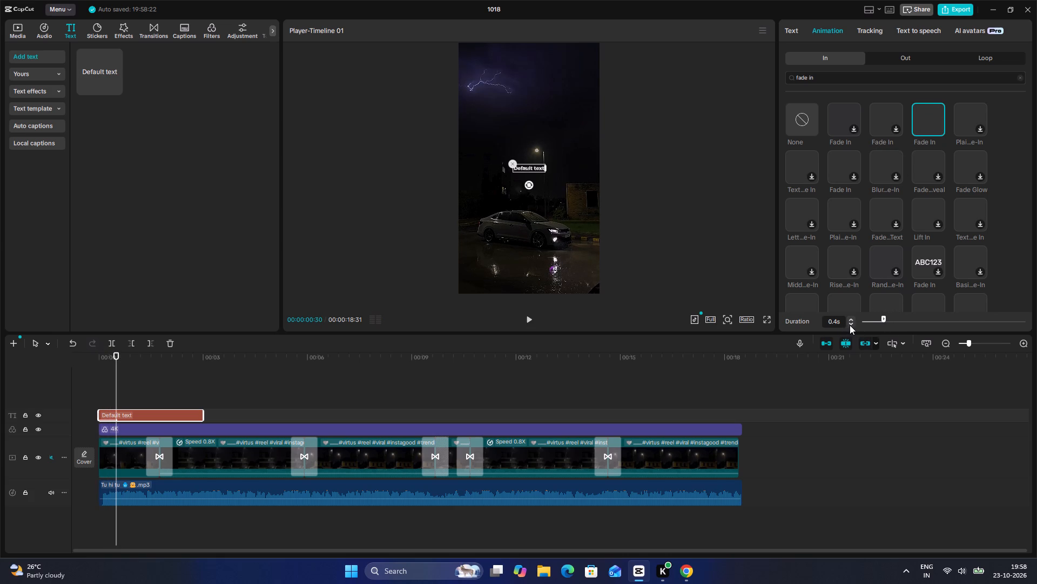
{"action": "double_click", "coordinate": [850, 325]}
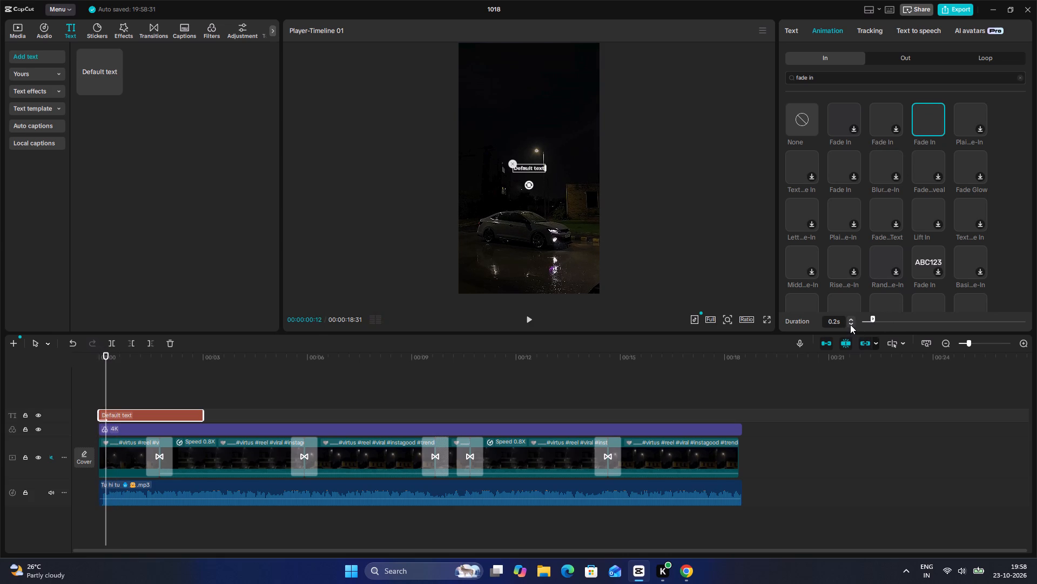
Recheck Gemini's animation answer in Chrome, and play the start of the CapCut timeline to preview the text animation.
{"action": "key", "text": "alt+Tab"}
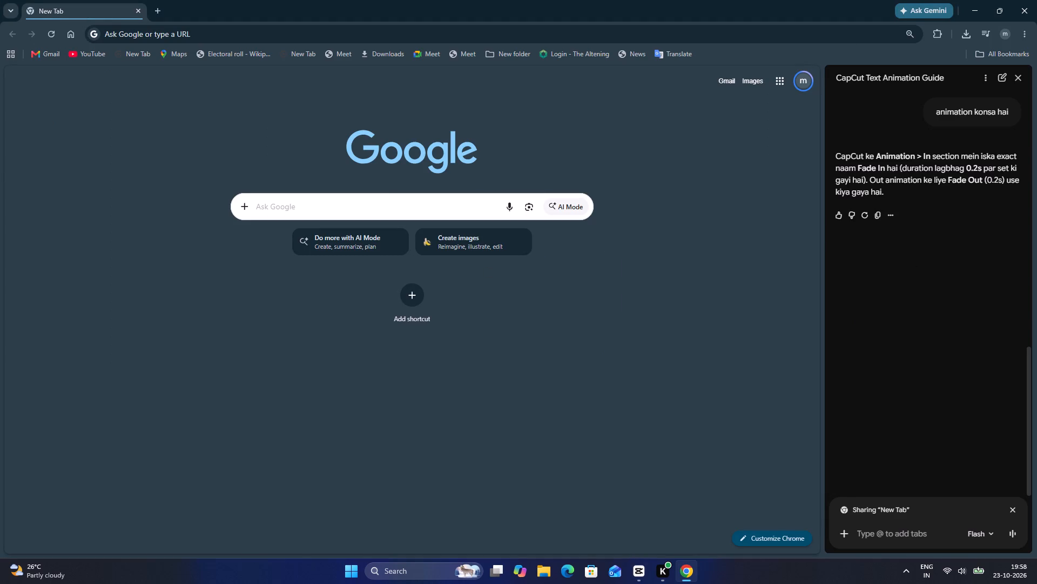
{"action": "key", "text": "alt+Tab"}
{"action": "key", "text": "alt+Tab"}
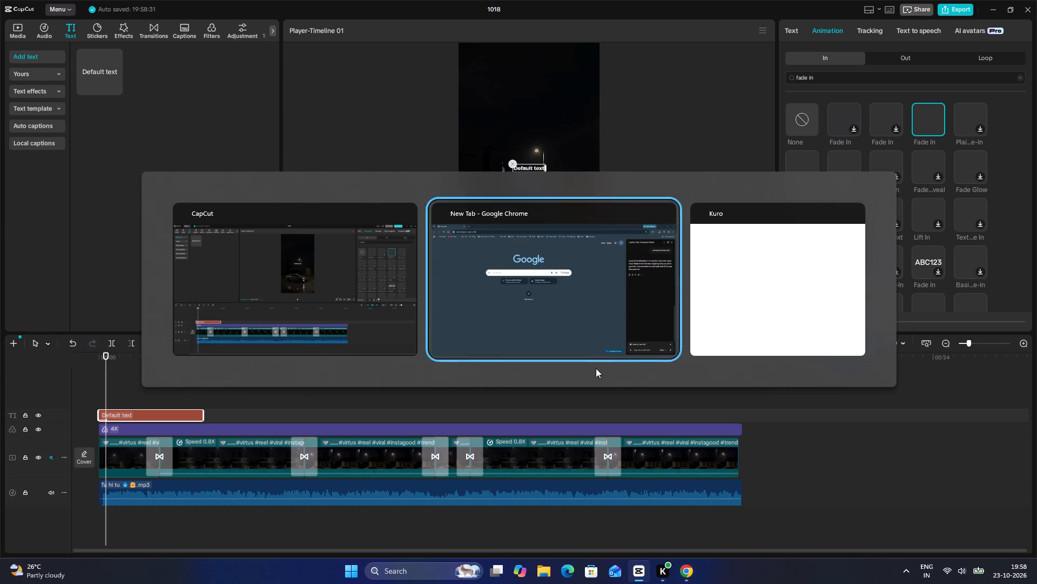
{"action": "key", "text": "alt+Tab"}
{"action": "key", "text": "alt+Tab"}
{"action": "key", "text": "alt+Tab"}
{"action": "key", "text": "alt+Tab"}
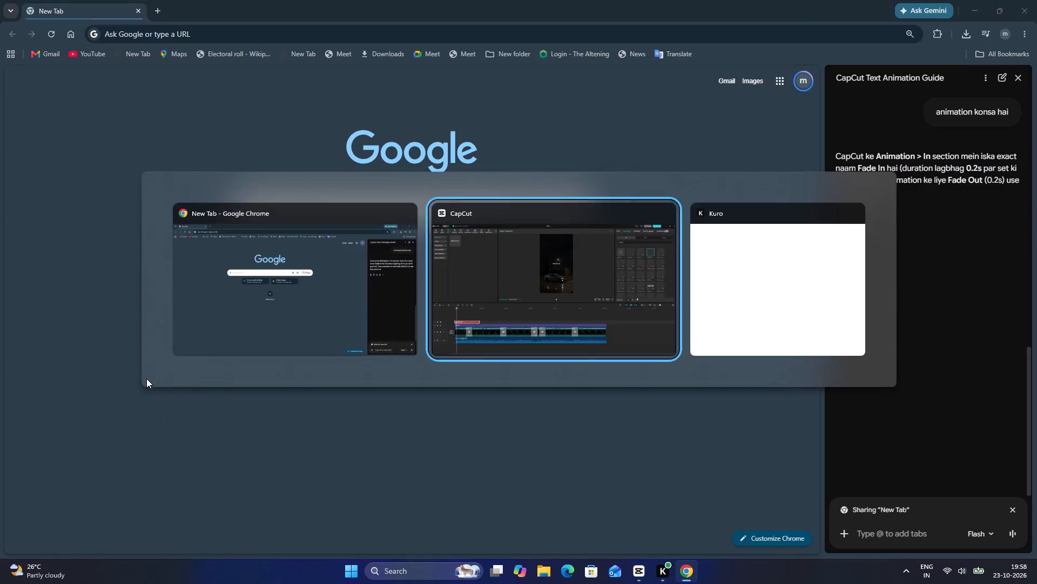
{"action": "left_click", "coordinate": [89, 388]}
{"action": "key", "text": "space"}
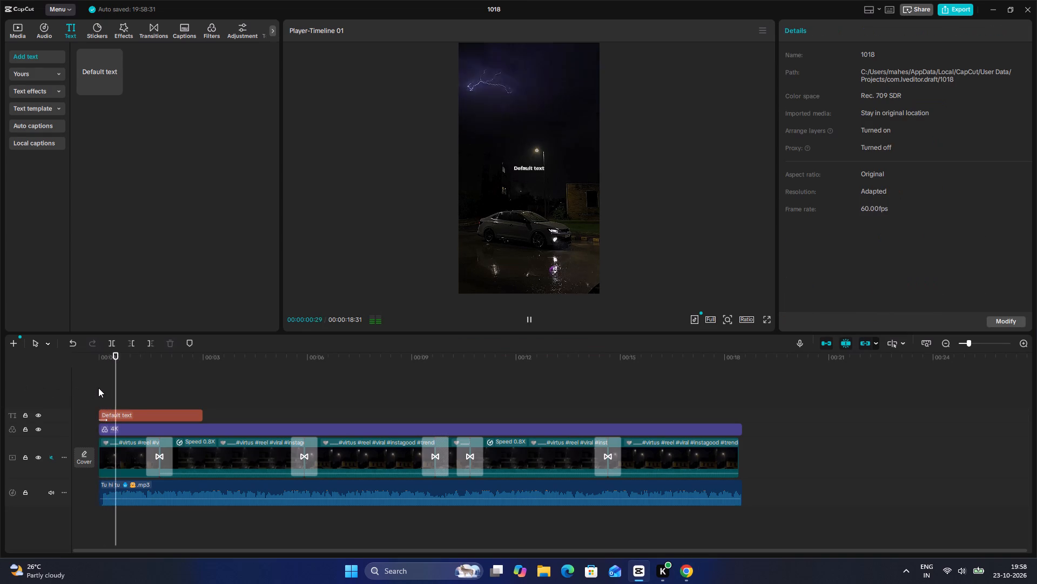
{"action": "key", "text": "space"}
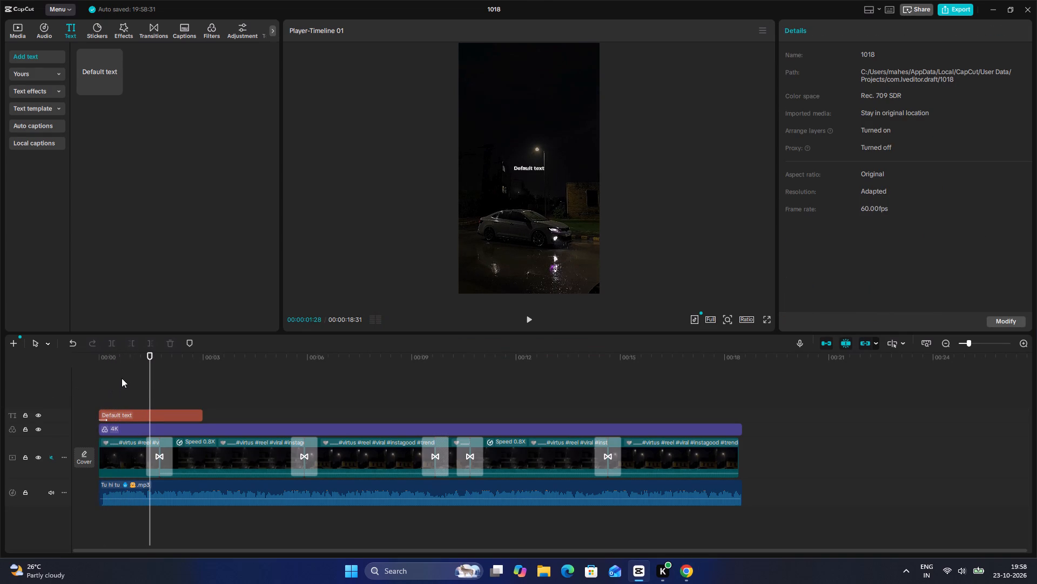
Switch to Chrome, search Google for "aarzu lyrics" and look over the lyrics result.
{"action": "key", "text": "alt+Tab"}
{"action": "left_click", "coordinate": [162, 35]}
{"action": "type", "text": "aazru"}
{"action": "key", "text": "space"}
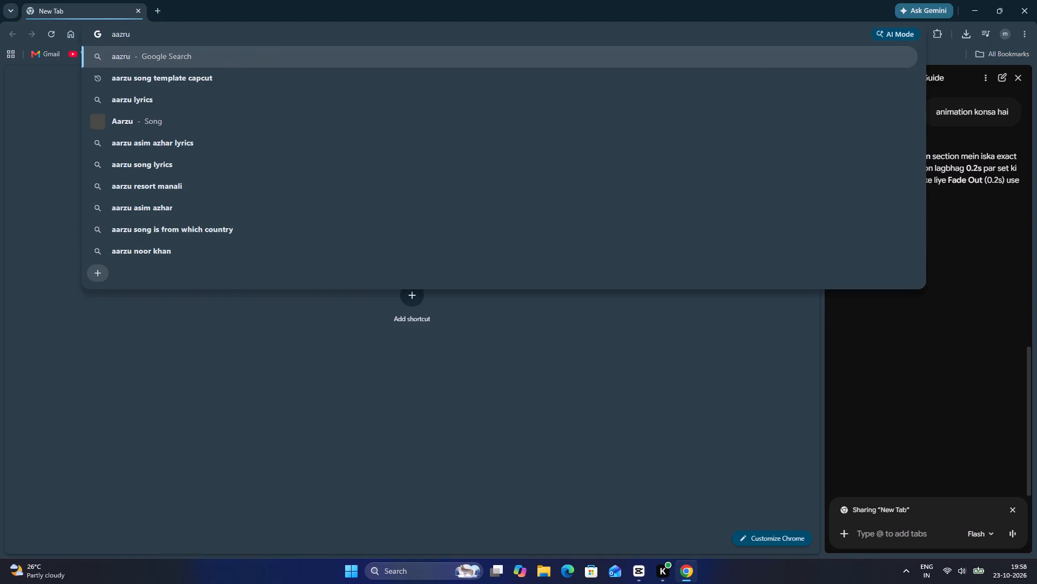
{"action": "key", "text": "l"}
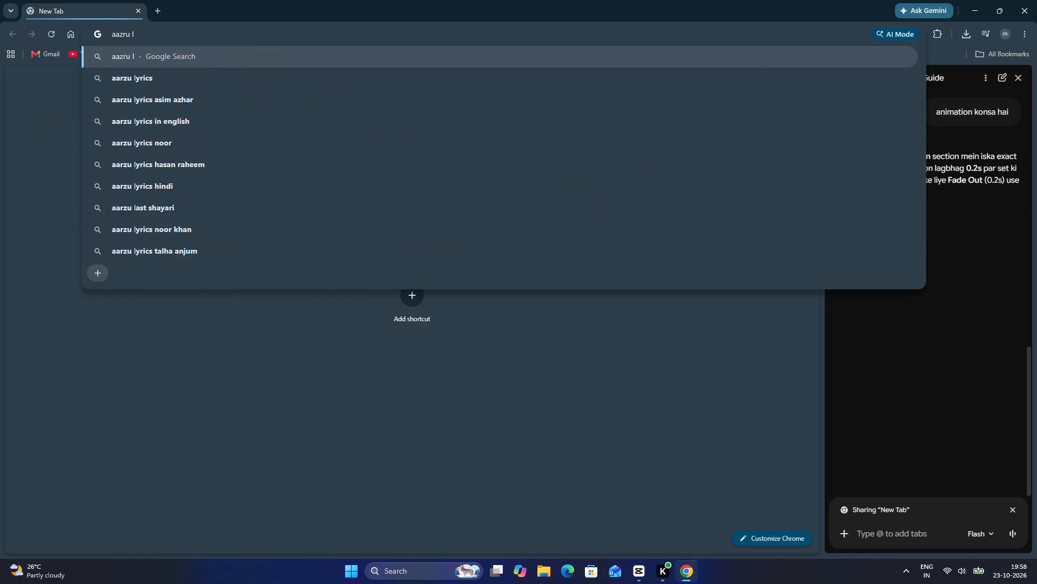
{"action": "key", "text": "Down"}
{"action": "key", "text": "Return"}
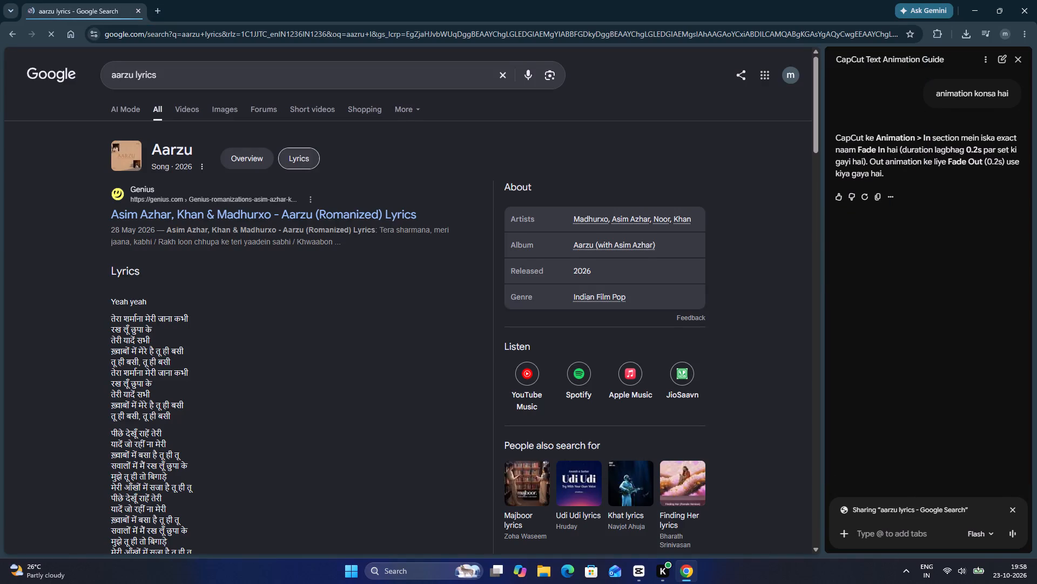
{"action": "scroll", "coordinate": [232, 401], "scroll_direction": "down", "scroll_amount": 6}
{"action": "scroll", "coordinate": [239, 360], "scroll_direction": "up", "scroll_amount": 6}
Refine the Google search to "aarzu lyrics in hinglish".
{"action": "left_click", "coordinate": [205, 74]}
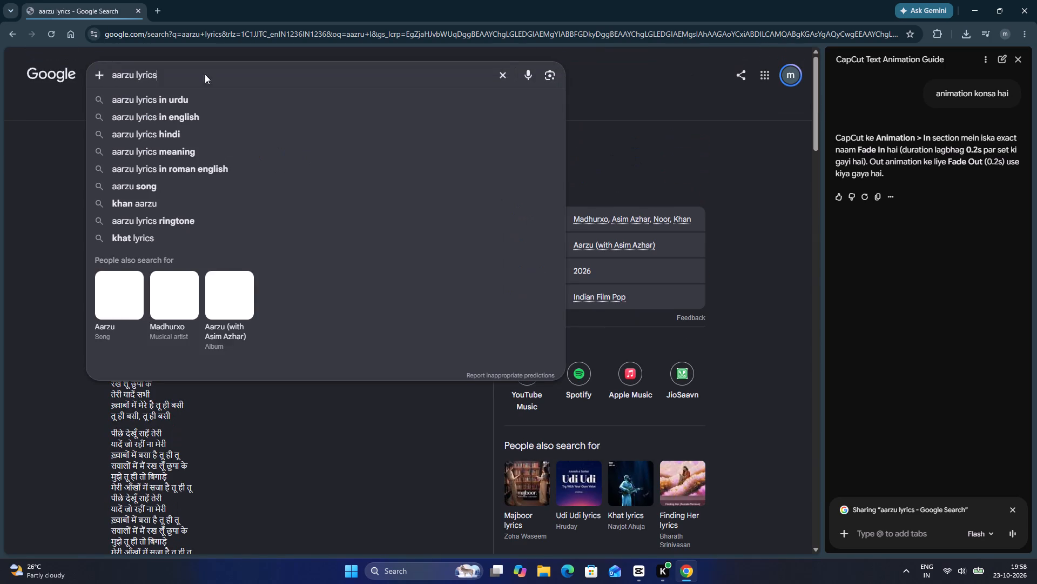
{"action": "key", "text": "space"}
{"action": "type", "text": "in hin"}
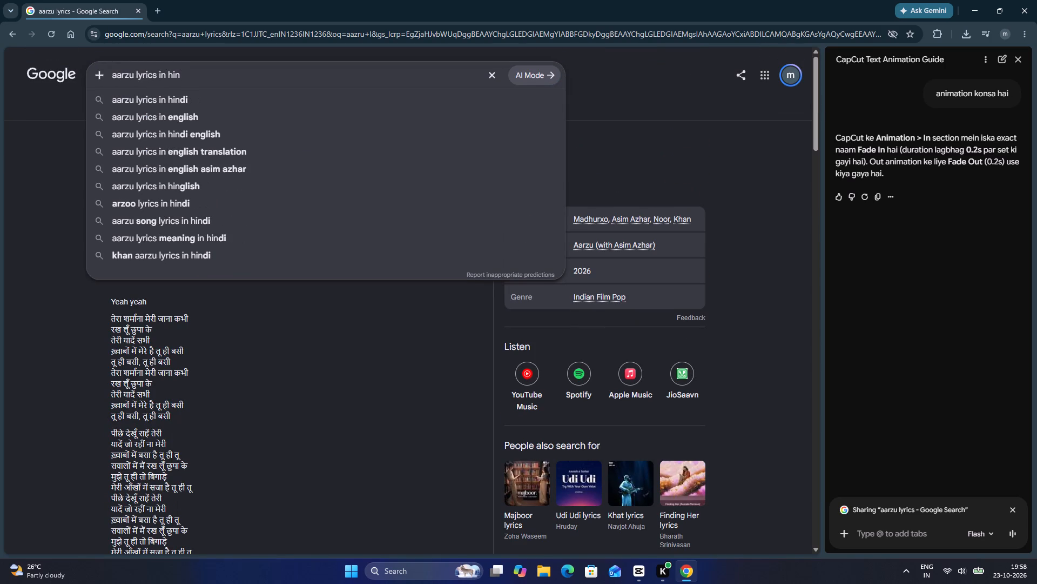
{"action": "type", "text": "glish"}
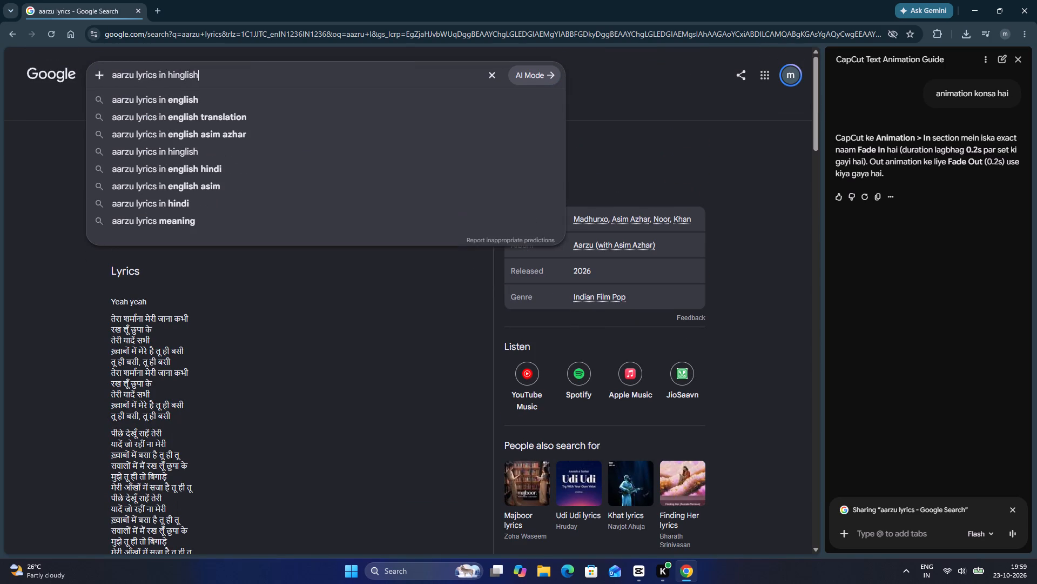
{"action": "key", "text": "Return"}
Open the Genius romanized Aarzu lyrics, close the Gemini side panel, and examine the chorus and refrain, highlighting "Tu hi basi, tu hi".
{"action": "left_click", "coordinate": [226, 189]}
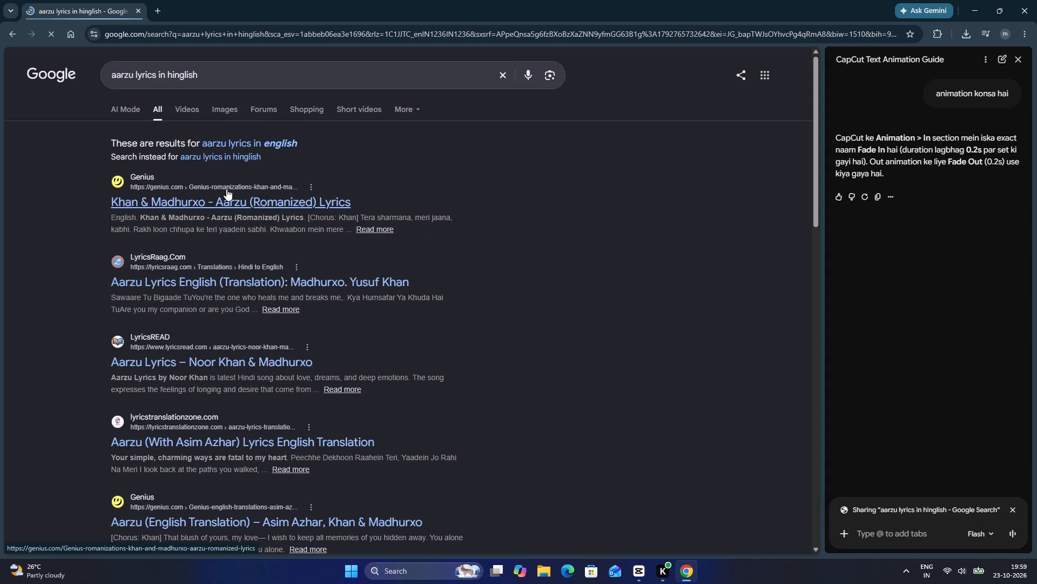
{"action": "left_click", "coordinate": [1019, 57]}
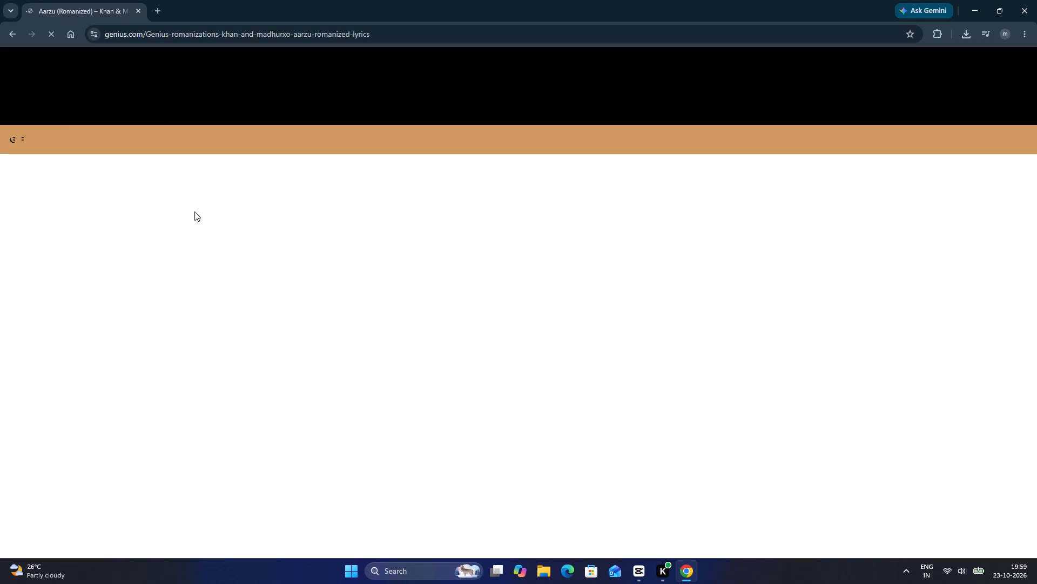
{"action": "scroll", "coordinate": [344, 328], "scroll_direction": "down", "scroll_amount": 5}
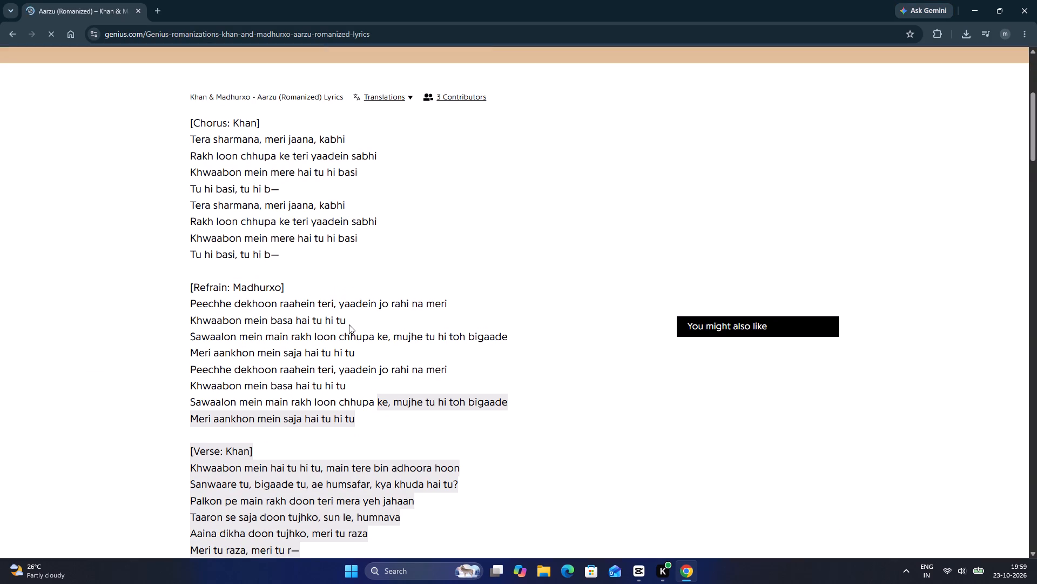
{"action": "scroll", "coordinate": [349, 324], "scroll_direction": "down", "scroll_amount": 1}
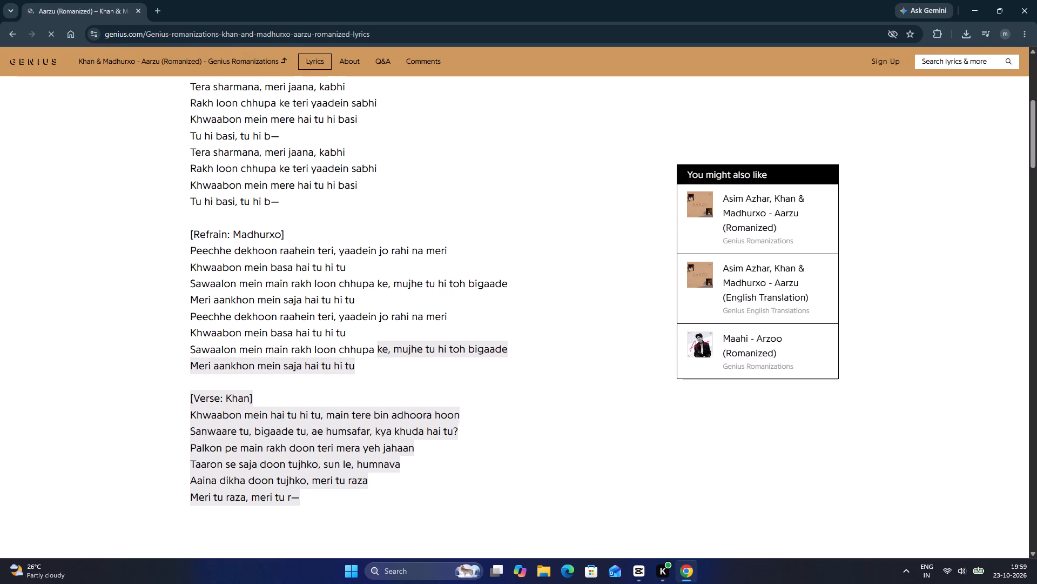
{"action": "left_click_drag", "start_coordinate": [196, 256], "coordinate": [205, 255]}
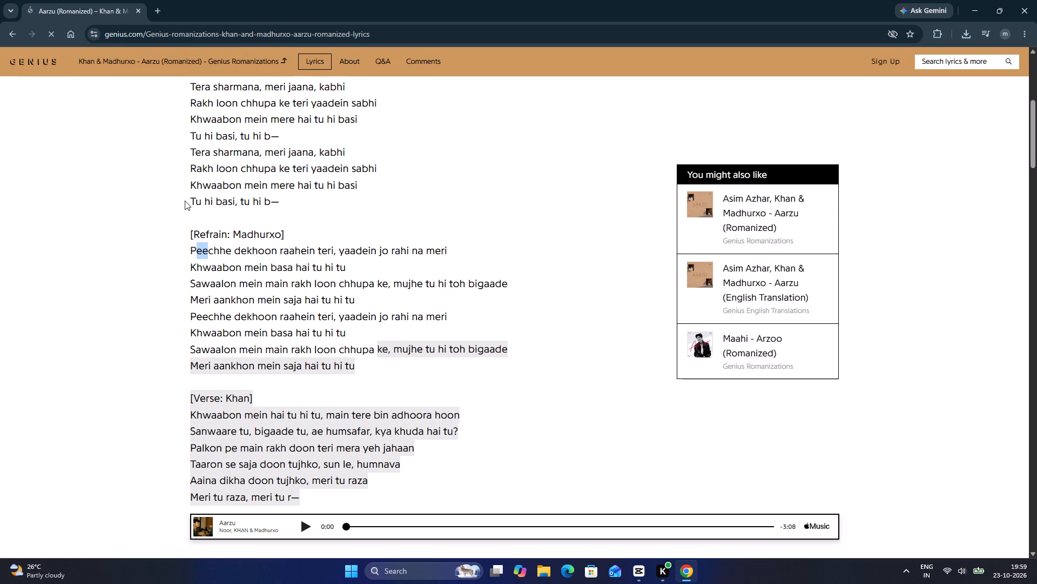
{"action": "left_click_drag", "start_coordinate": [188, 200], "coordinate": [231, 200]}
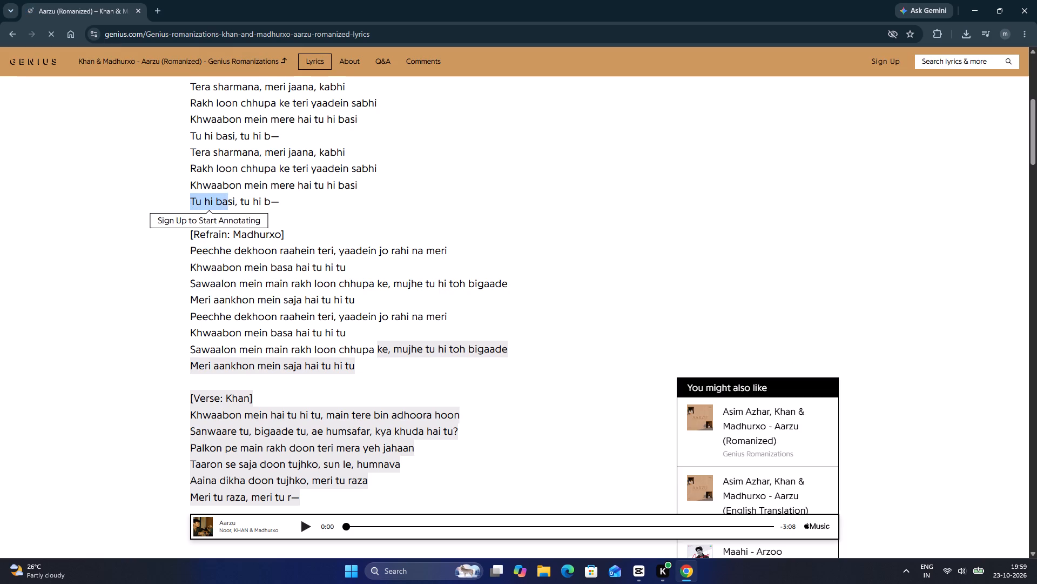
{"action": "left_click_drag", "start_coordinate": [231, 200], "coordinate": [260, 204]}
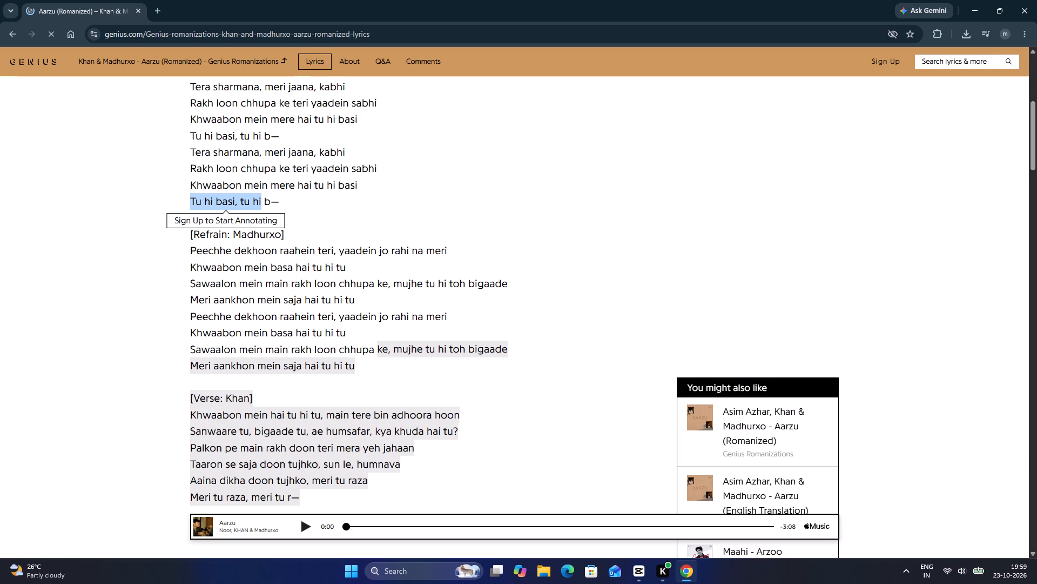
Open the "Tu hi tu" MP4 reference video from the Downloads folder in Media Player.
{"action": "left_click", "coordinate": [550, 572]}
{"action": "left_click", "coordinate": [34, 168]}
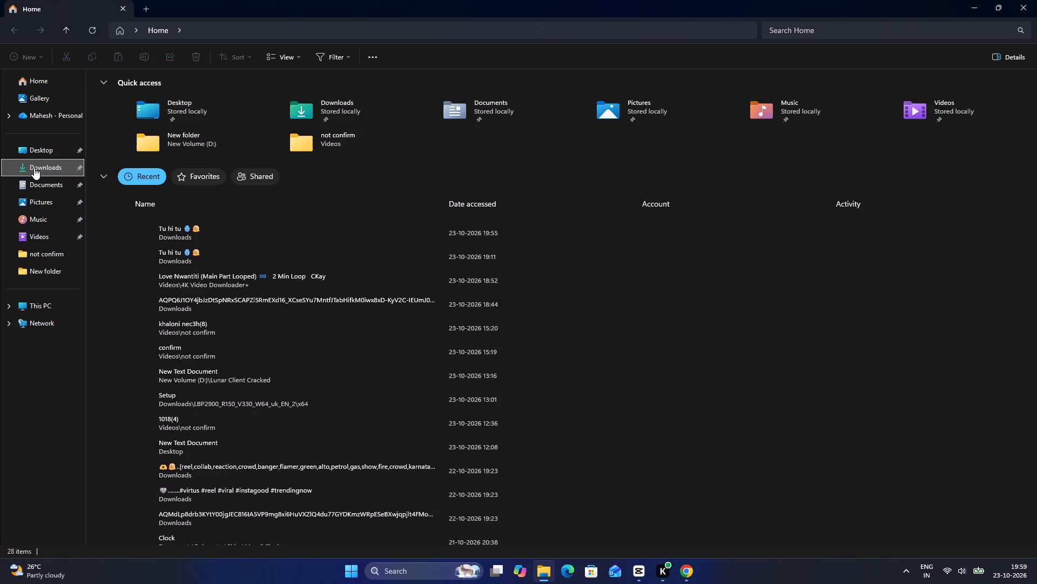
{"action": "left_click", "coordinate": [897, 572]}
{"action": "left_click", "coordinate": [901, 574]}
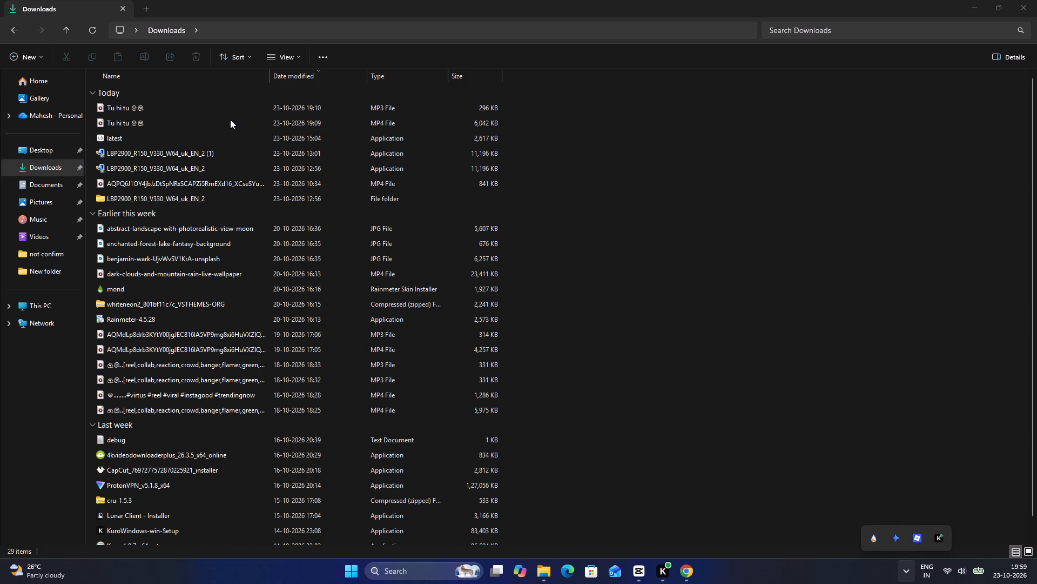
{"action": "double_click", "coordinate": [230, 120]}
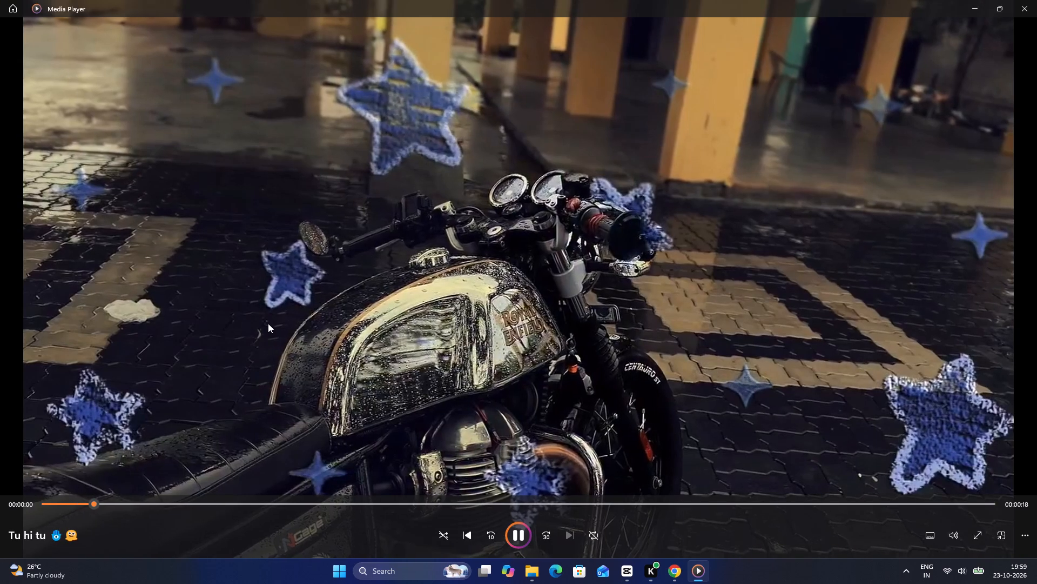
Replay the opening seconds of the reference video several times to check when the first lyric text appears.
{"action": "key", "text": "space"}
{"action": "left_click", "coordinate": [66, 495]}
{"action": "left_click_drag", "start_coordinate": [65, 498], "coordinate": [61, 499]}
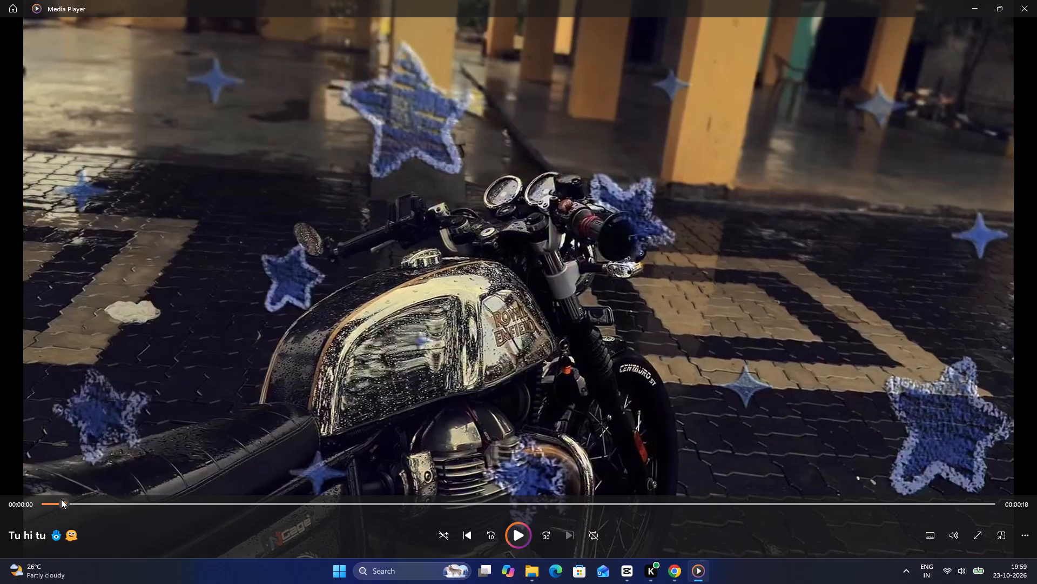
{"action": "left_click_drag", "start_coordinate": [61, 499], "coordinate": [60, 500]}
{"action": "left_click_drag", "start_coordinate": [59, 501], "coordinate": [40, 500]}
{"action": "key", "text": "space"}
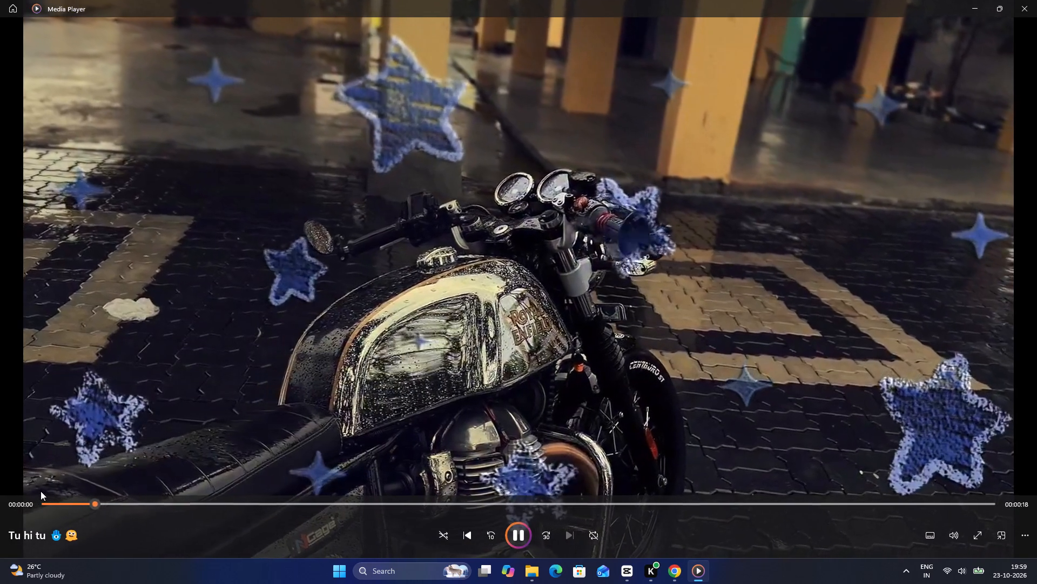
{"action": "left_click", "coordinate": [97, 511]}
{"action": "left_click_drag", "start_coordinate": [98, 507], "coordinate": [86, 507]}
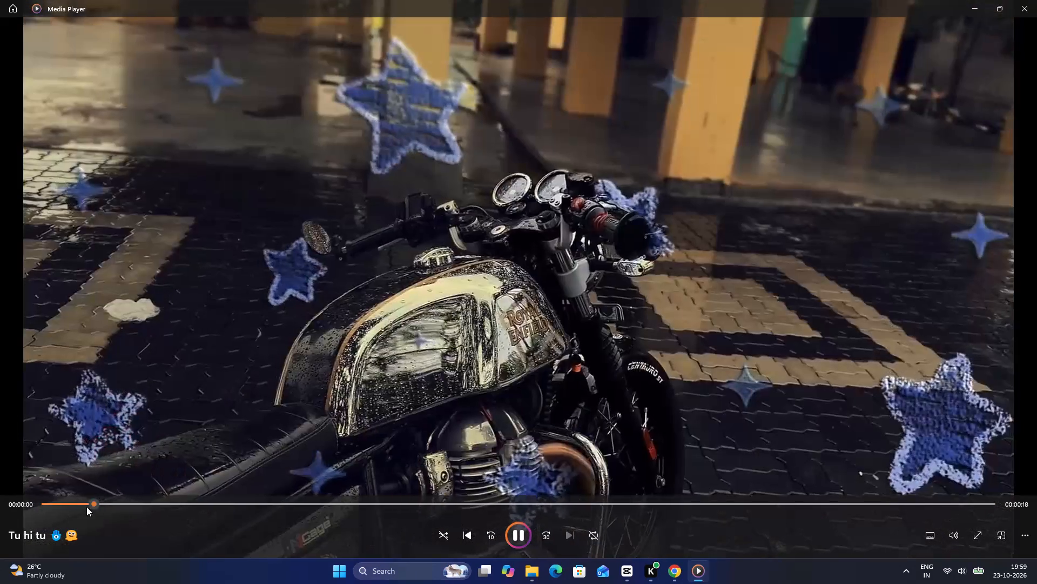
{"action": "left_click_drag", "start_coordinate": [86, 507], "coordinate": [35, 496]}
{"action": "key", "text": "space"}
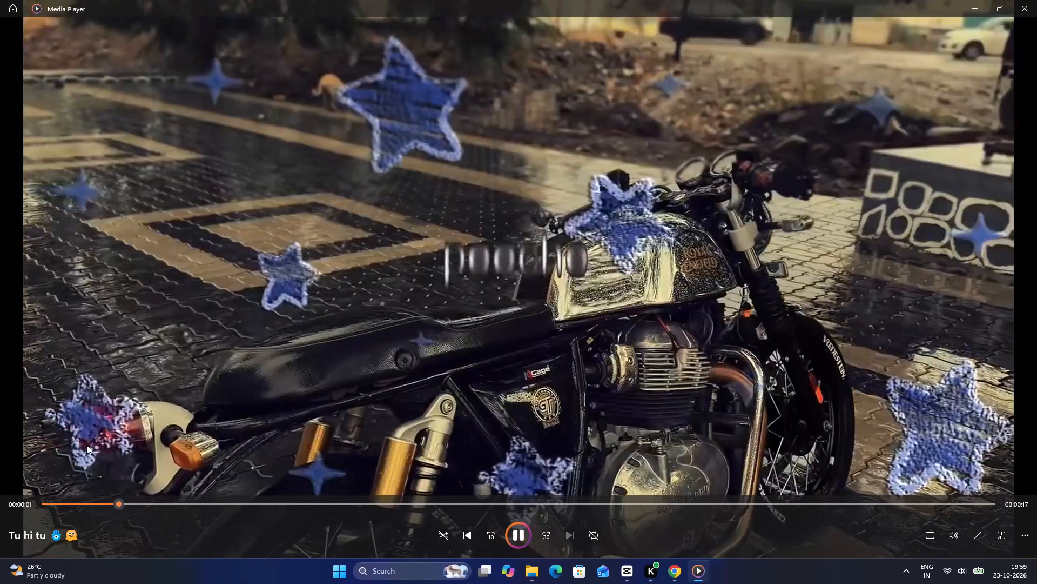
{"action": "key", "text": "space"}
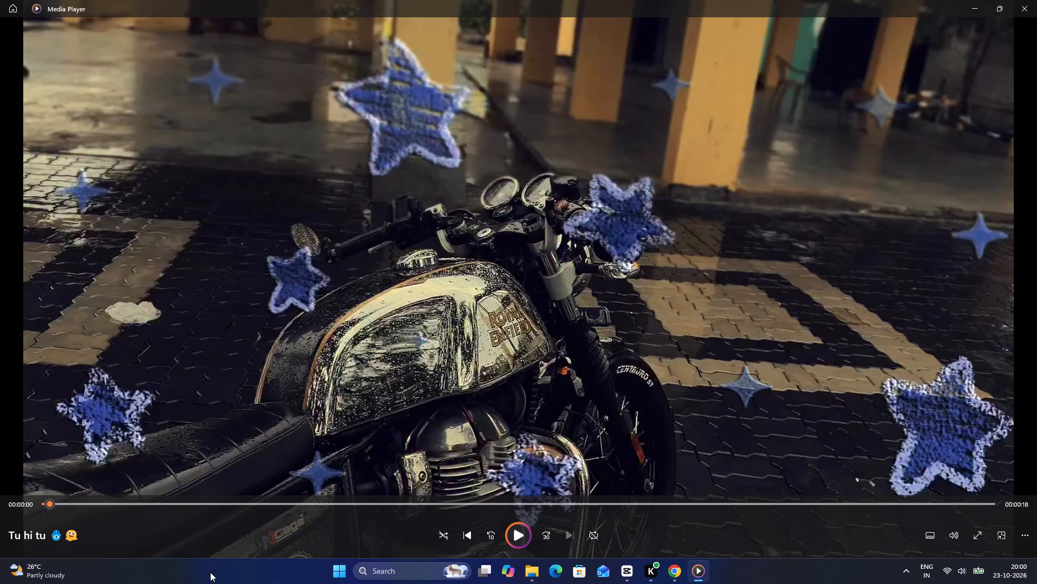
{"action": "left_click", "coordinate": [210, 572]}
{"action": "key", "text": "space"}
{"action": "left_click", "coordinate": [506, 540]}
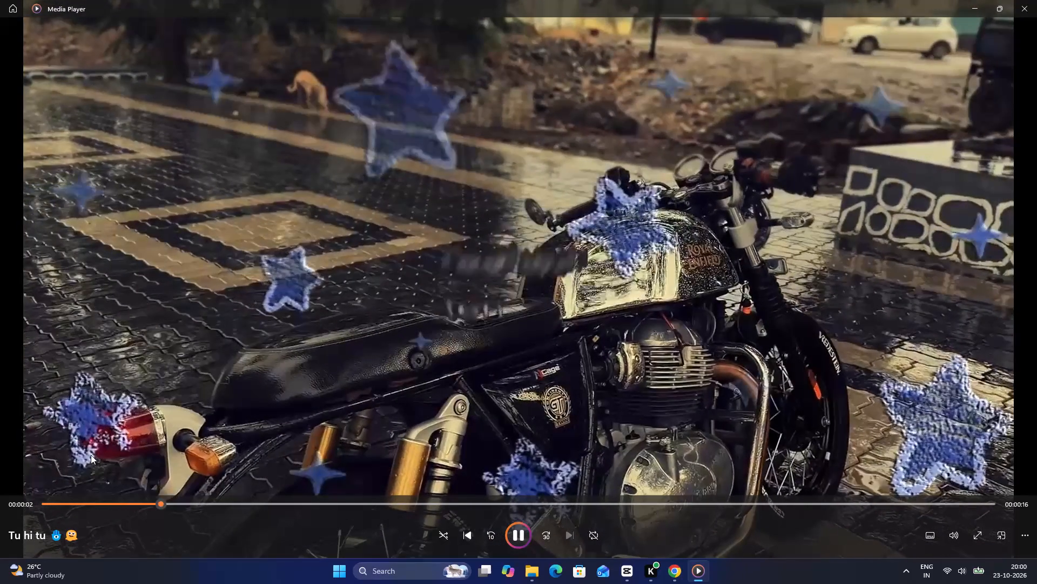
{"action": "left_click", "coordinate": [91, 497]}
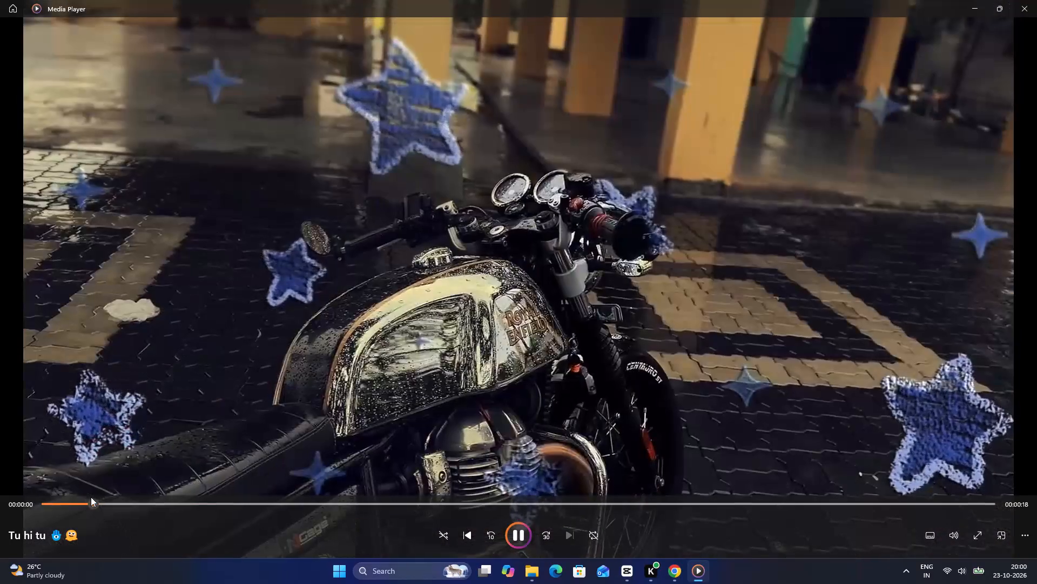
{"action": "key", "text": "space"}
Switch to Chrome and copy "Peechhe dekhoon raahein teri" from the first refrain line of the Genius lyrics.
{"action": "key", "text": "alt+Tab"}
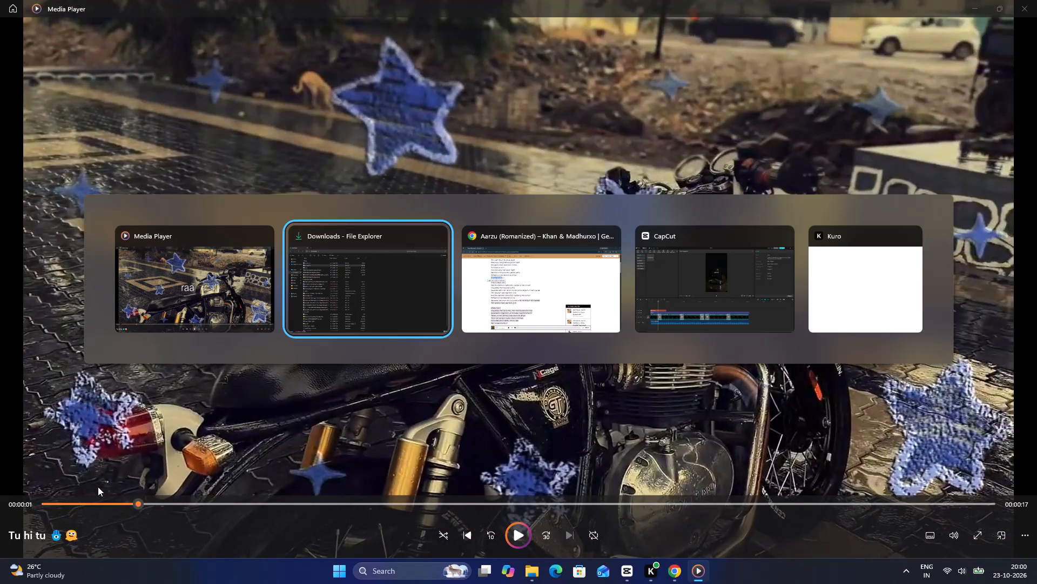
{"action": "key", "text": "alt+Tab"}
{"action": "key", "text": "alt+Tab"}
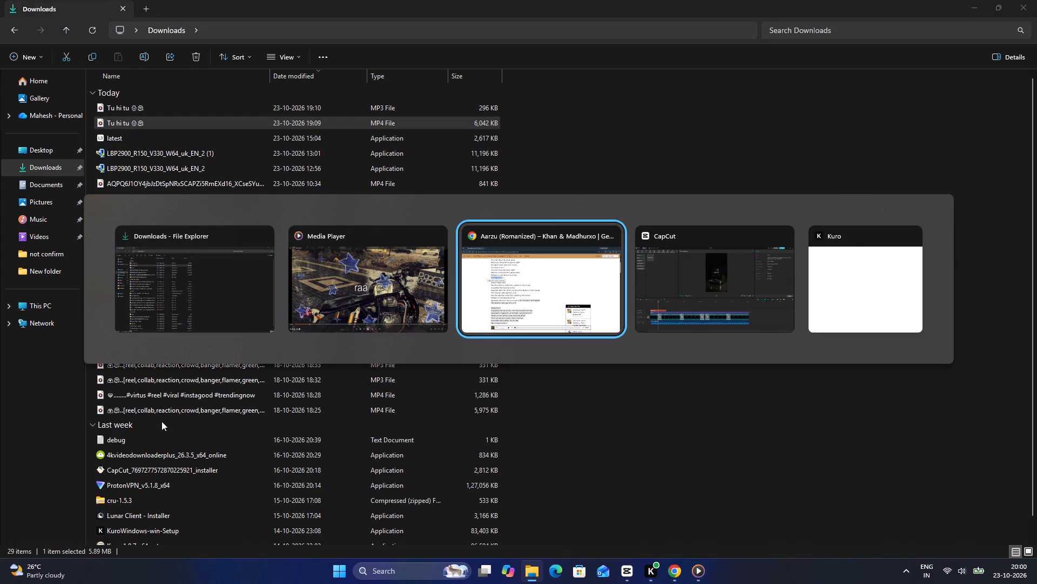
{"action": "left_click", "coordinate": [329, 225]}
{"action": "left_click_drag", "start_coordinate": [189, 248], "coordinate": [191, 248]}
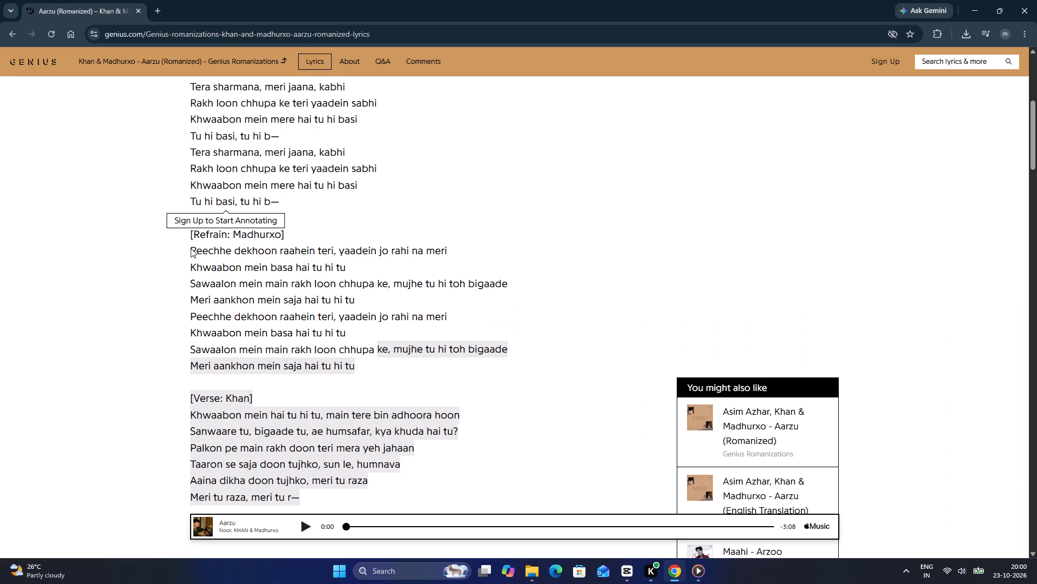
{"action": "left_click_drag", "start_coordinate": [191, 248], "coordinate": [197, 248]}
{"action": "left_click", "coordinate": [190, 248]}
{"action": "double_click", "coordinate": [184, 249]}
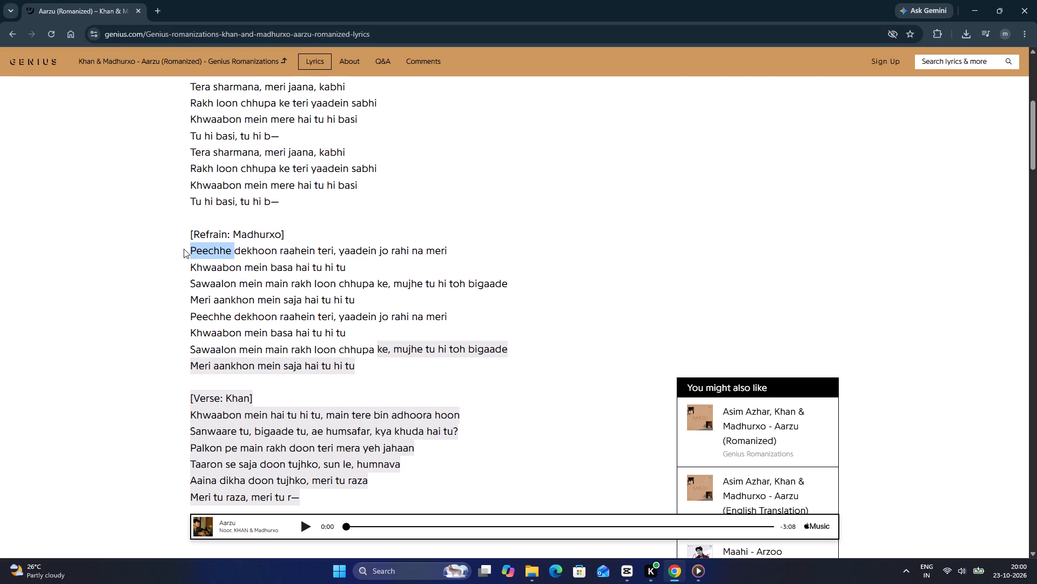
{"action": "left_click", "coordinate": [186, 249]}
{"action": "left_click", "coordinate": [187, 249]}
{"action": "left_click", "coordinate": [164, 242]}
{"action": "left_click_drag", "start_coordinate": [187, 251], "coordinate": [226, 253]}
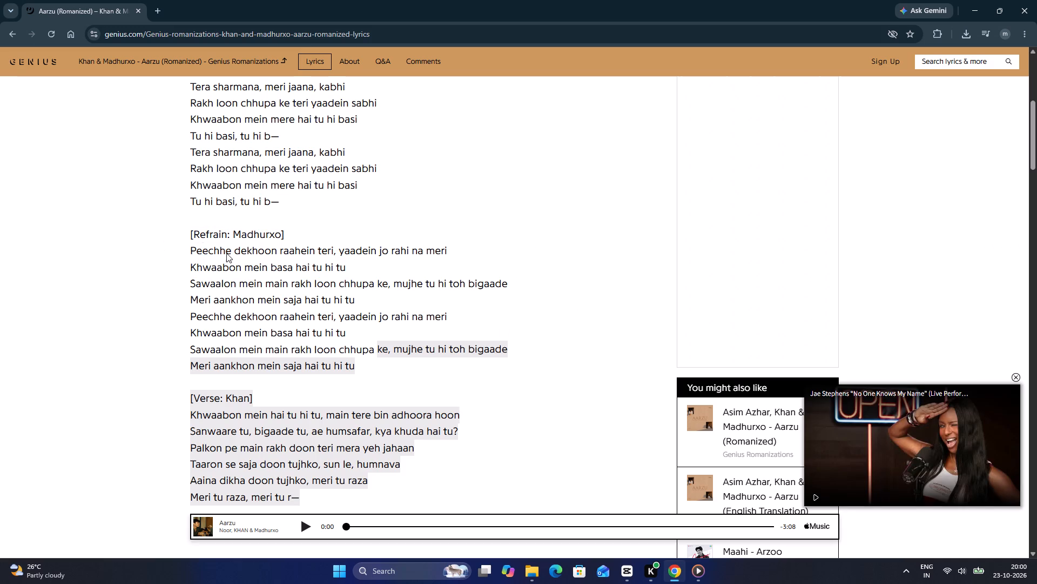
{"action": "left_click_drag", "start_coordinate": [226, 253], "coordinate": [333, 250]}
{"action": "key", "text": "ctrl+c"}
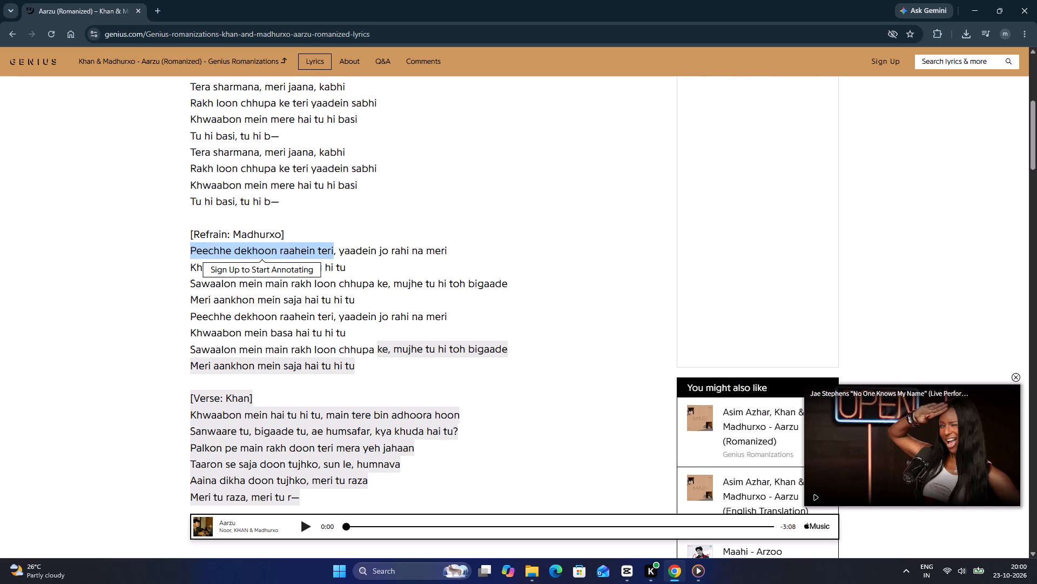
Switch to CapCut and replace the default text clip's content with the copied lyric "Peechhe dekhoon raahein teri".
{"action": "key", "text": "alt+Tab"}
{"action": "key", "text": "alt+Tab"}
{"action": "key", "text": "alt+Tab"}
{"action": "key", "text": "alt+Tab"}
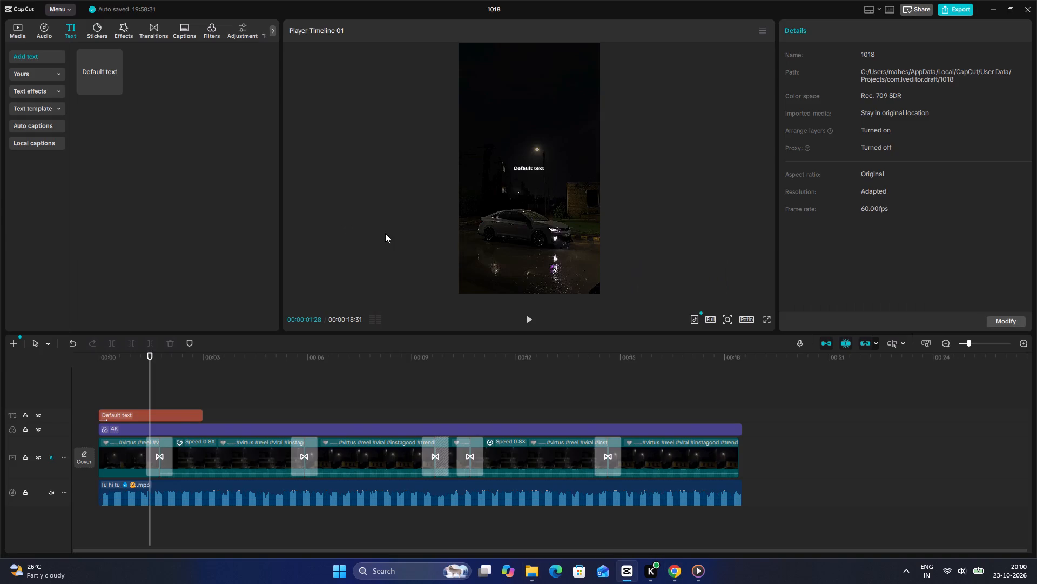
{"action": "left_click", "coordinate": [177, 412]}
{"action": "left_click", "coordinate": [177, 413]}
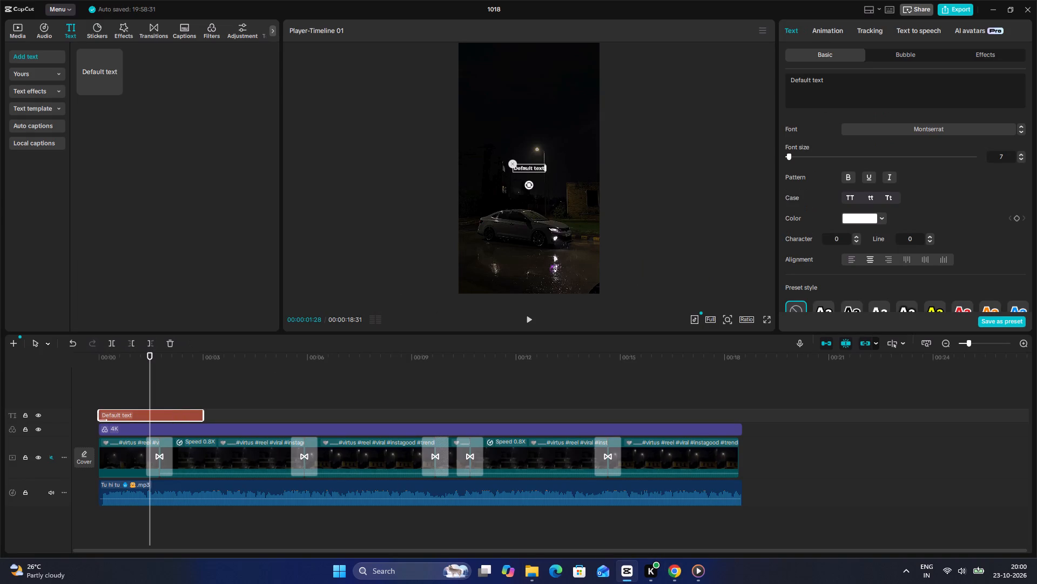
{"action": "left_click", "coordinate": [847, 88]}
{"action": "key", "text": "ctrl+a"}
{"action": "key", "text": "ctrl+v"}
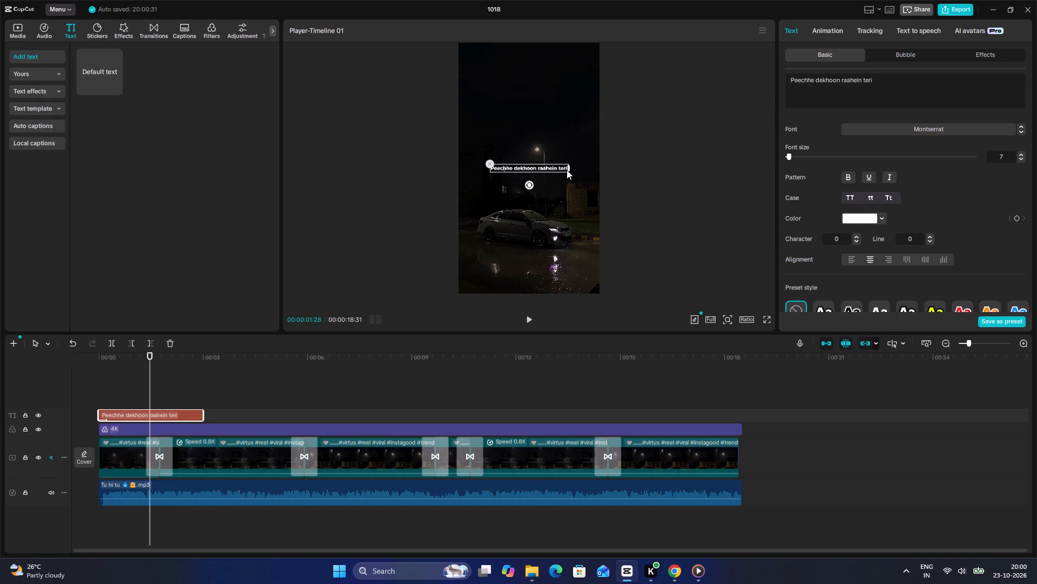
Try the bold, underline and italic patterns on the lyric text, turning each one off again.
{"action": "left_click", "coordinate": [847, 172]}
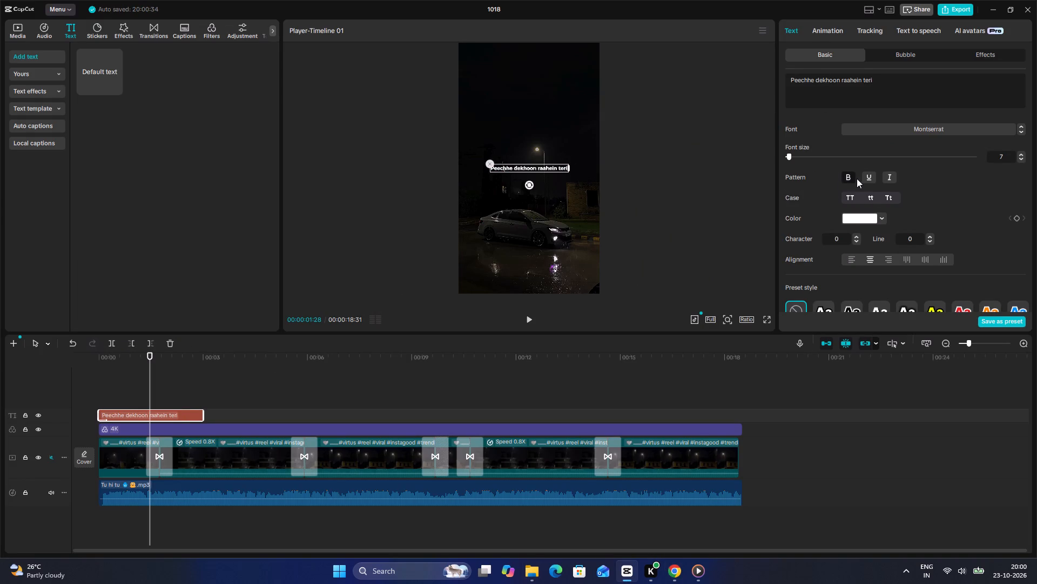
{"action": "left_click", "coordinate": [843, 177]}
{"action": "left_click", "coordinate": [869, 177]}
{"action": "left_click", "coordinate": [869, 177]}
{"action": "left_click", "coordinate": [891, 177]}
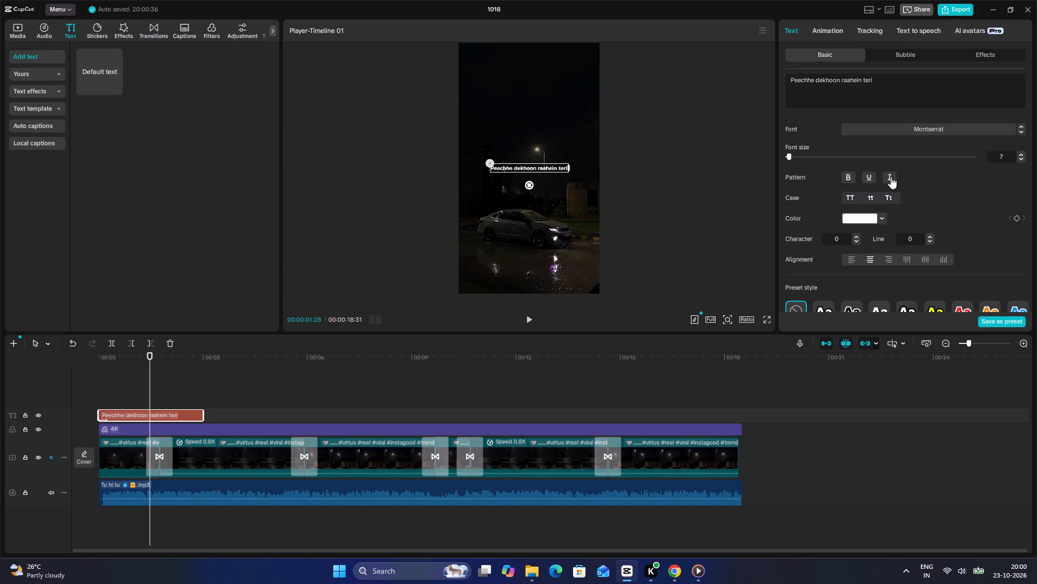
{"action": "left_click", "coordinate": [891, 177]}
Try uppercase and lowercase on the lyric text, and set it to title case: "Peechhe Dekhoon Raahein Teri".
{"action": "left_click", "coordinate": [852, 200]}
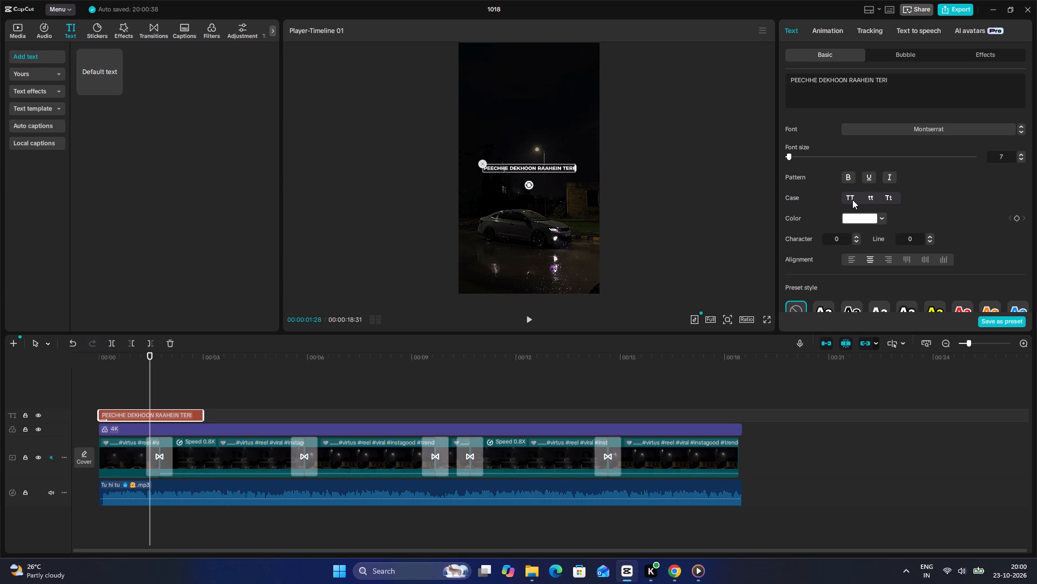
{"action": "left_click", "coordinate": [852, 200]}
{"action": "left_click", "coordinate": [864, 197]}
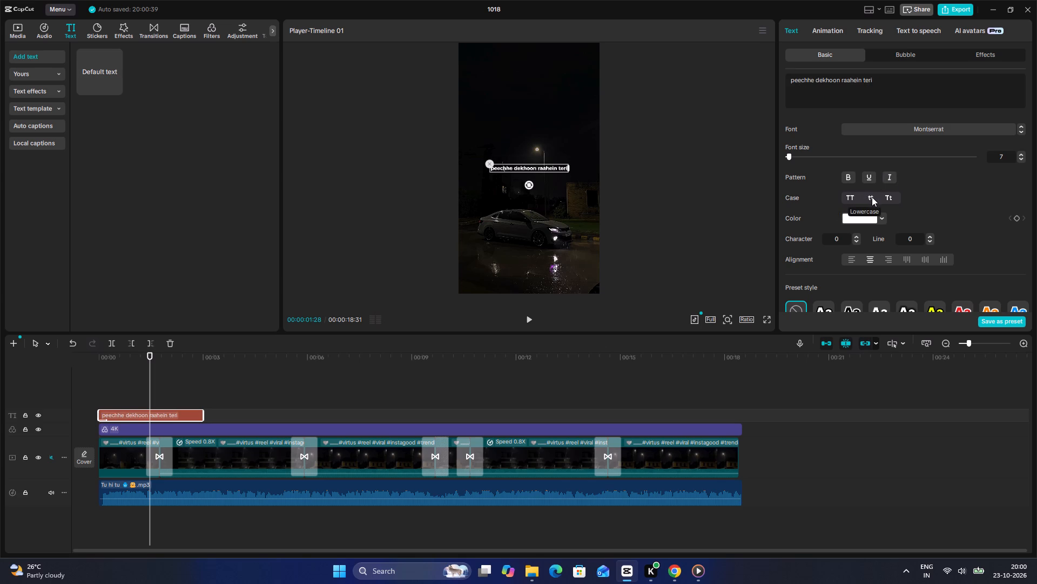
{"action": "left_click", "coordinate": [883, 198]}
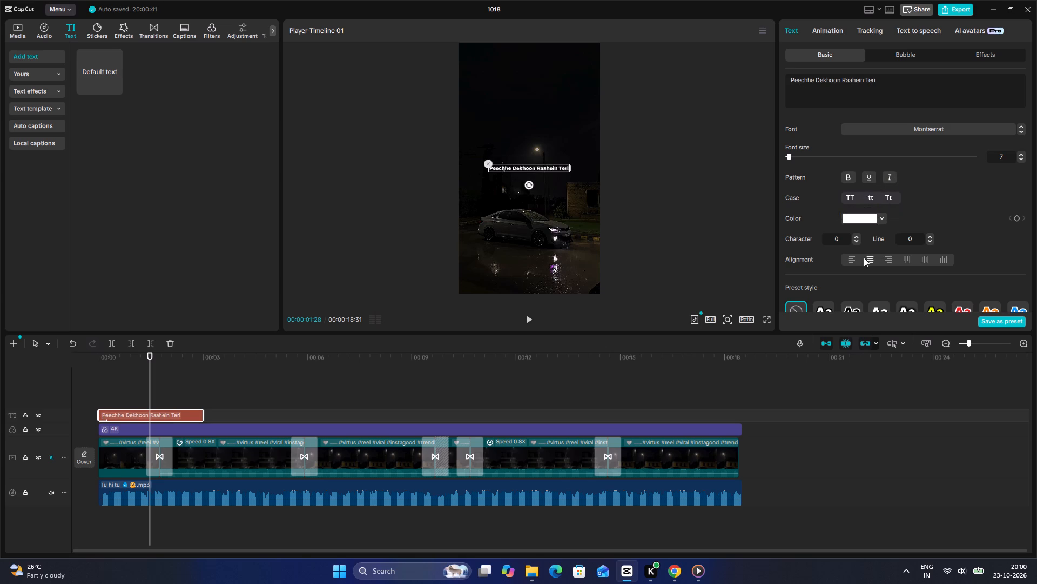
Try the horizontal and vertical alignments on the lyric text and set it to left alignment.
{"action": "left_click", "coordinate": [851, 262]}
{"action": "double_click", "coordinate": [851, 261]}
{"action": "left_click", "coordinate": [864, 256]}
{"action": "left_click", "coordinate": [869, 256]}
{"action": "left_click", "coordinate": [884, 256]}
{"action": "left_click", "coordinate": [903, 260]}
{"action": "left_click", "coordinate": [918, 260]}
{"action": "left_click", "coordinate": [928, 259]}
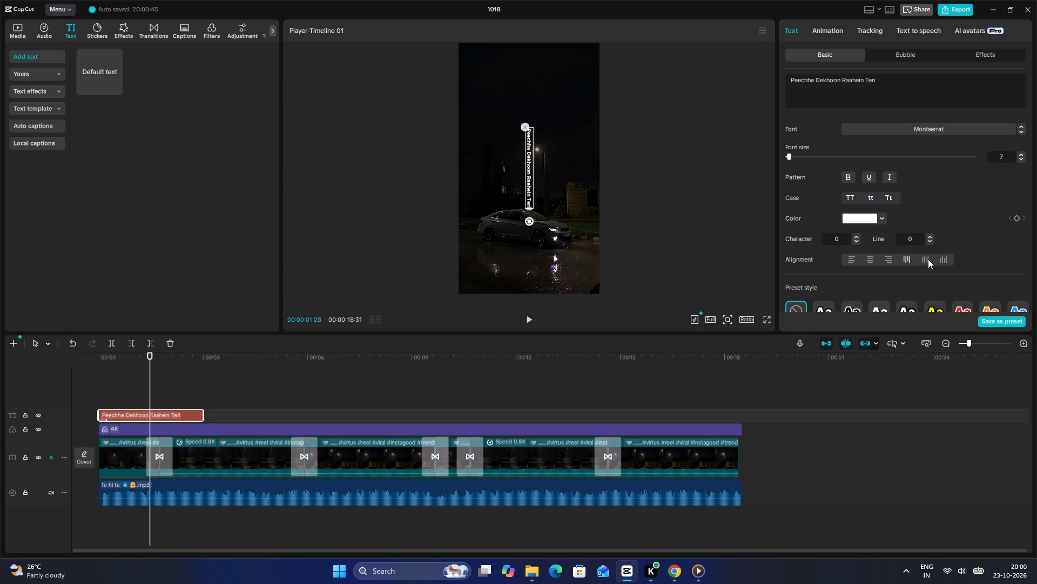
{"action": "left_click", "coordinate": [938, 258]}
{"action": "left_click", "coordinate": [850, 260]}
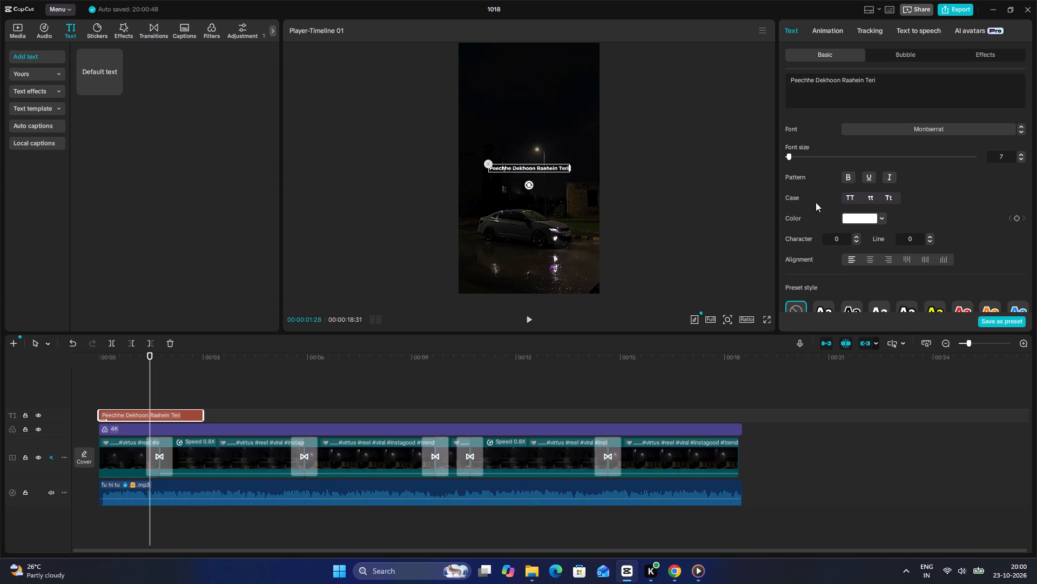
Play the opening of the timeline and move the lyric text clip to start at about 00:00:01:21.
{"action": "left_click", "coordinate": [108, 381]}
{"action": "left_click_drag", "start_coordinate": [108, 381], "coordinate": [92, 377]}
{"action": "key", "text": "space"}
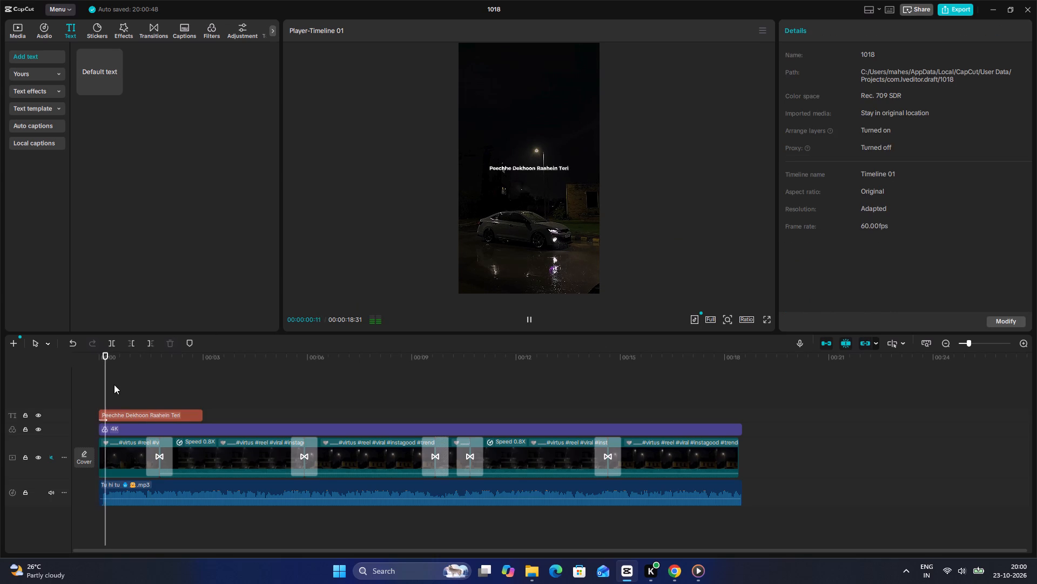
{"action": "key", "text": "space"}
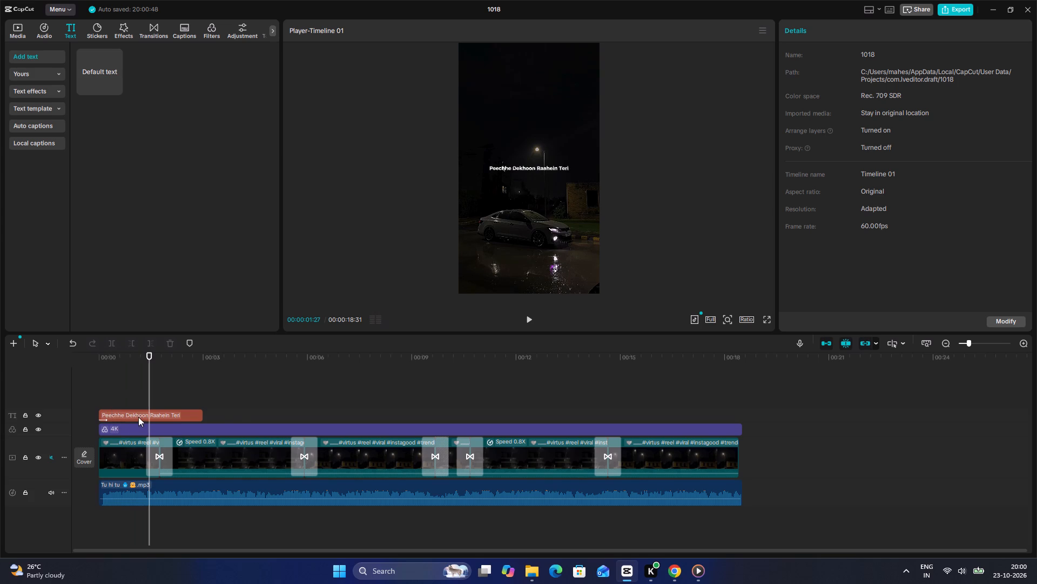
{"action": "left_click_drag", "start_coordinate": [139, 415], "coordinate": [199, 419]}
{"action": "left_click", "coordinate": [135, 400]}
{"action": "left_click_drag", "start_coordinate": [137, 400], "coordinate": [84, 400]}
{"action": "key", "text": "space"}
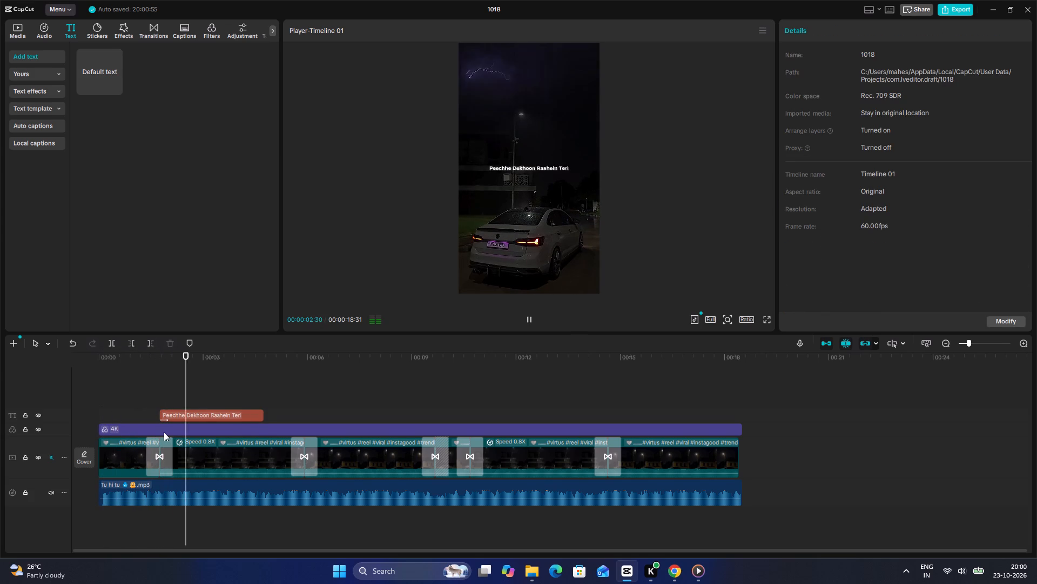
{"action": "key", "text": "space"}
{"action": "left_click_drag", "start_coordinate": [192, 410], "coordinate": [180, 413]}
{"action": "left_click", "coordinate": [113, 387]}
{"action": "left_click_drag", "start_coordinate": [114, 387], "coordinate": [124, 389]}
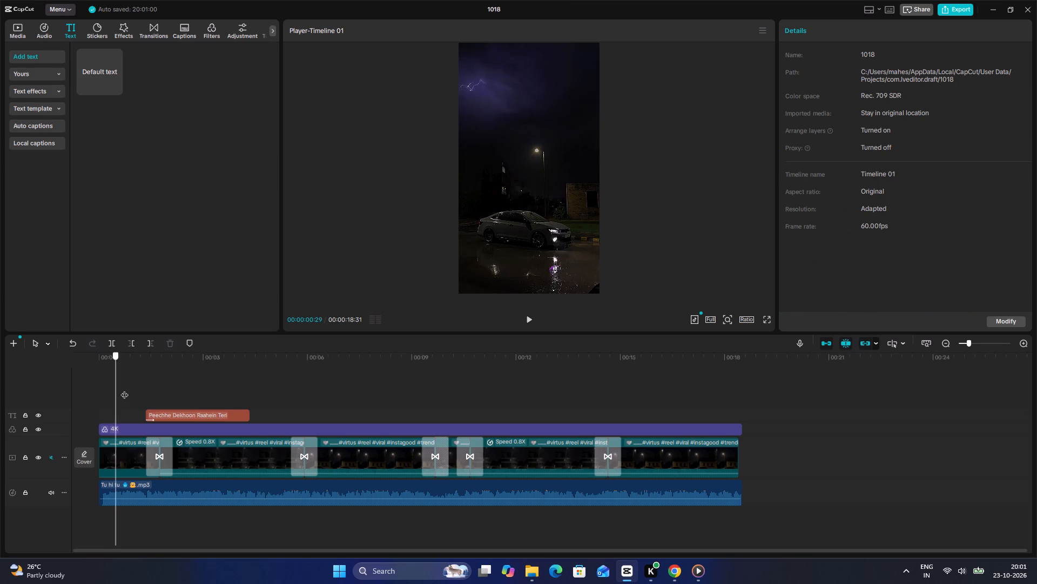
{"action": "left_click_drag", "start_coordinate": [124, 389], "coordinate": [120, 389]}
Set the In animation duration of the lyric text clip to 1.0 s.
{"action": "left_click", "coordinate": [170, 413]}
{"action": "left_click", "coordinate": [834, 26]}
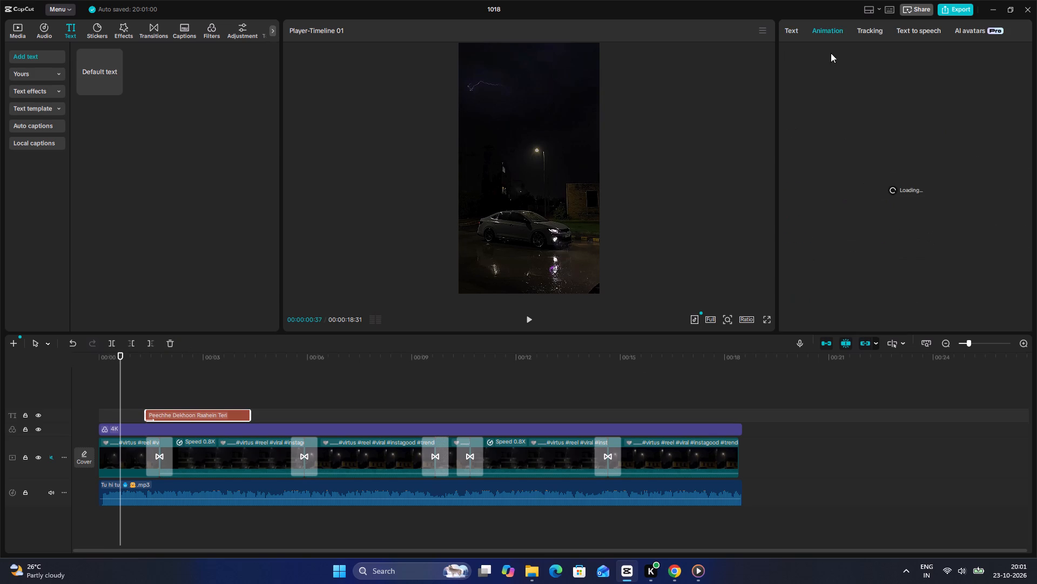
{"action": "triple_click", "coordinate": [848, 318]}
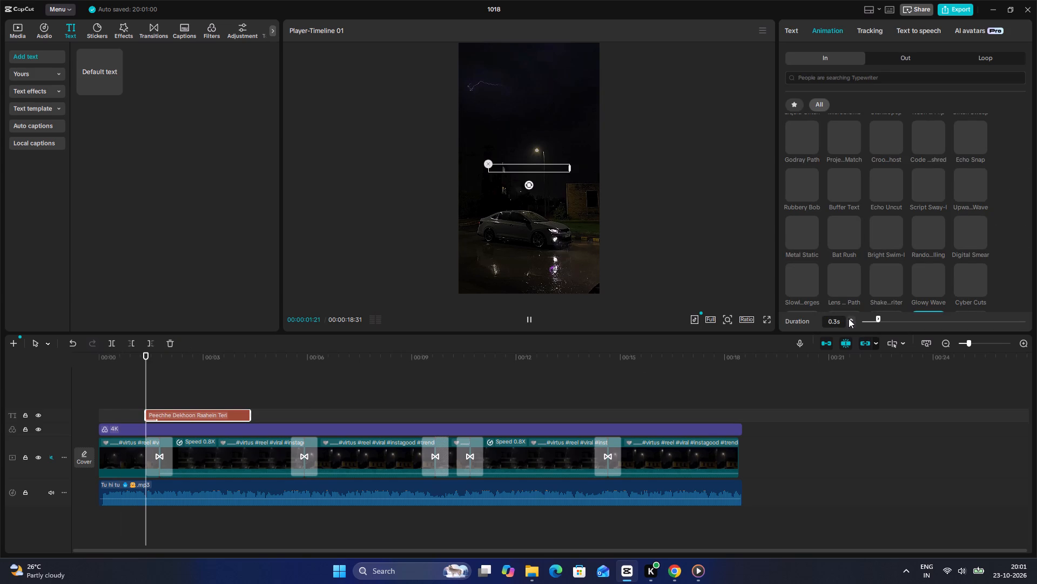
{"action": "triple_click", "coordinate": [849, 318]}
{"action": "triple_click", "coordinate": [849, 318]}
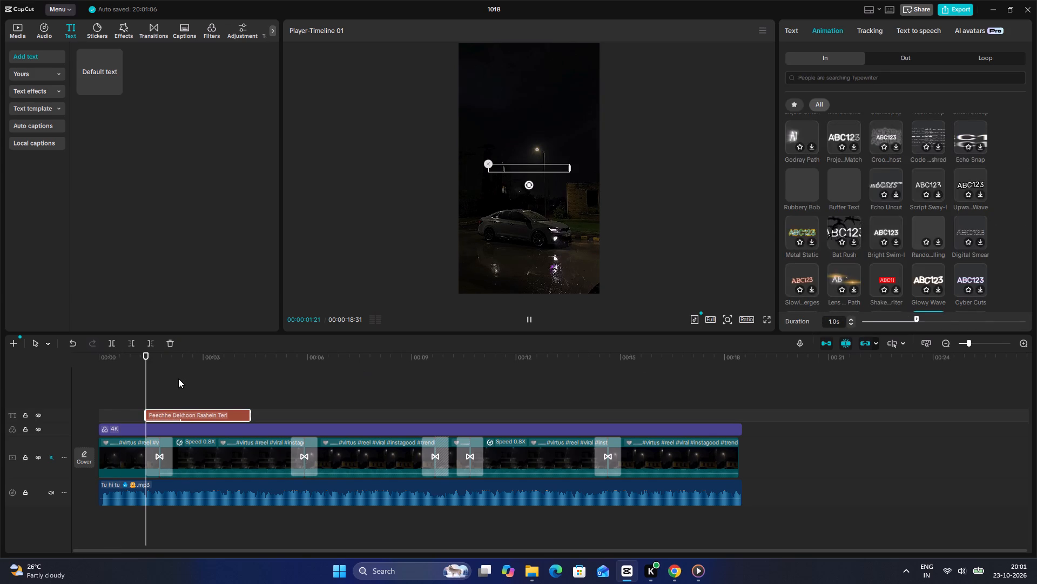
Play the opening of the timeline repeatedly to check the lyric's fade-in timing against the song, pausing at 00:00:02:32.
{"action": "left_click", "coordinate": [178, 379]}
{"action": "left_click_drag", "start_coordinate": [175, 377], "coordinate": [140, 377]}
{"action": "left_click_drag", "start_coordinate": [135, 377], "coordinate": [128, 379]}
{"action": "left_click_drag", "start_coordinate": [127, 379], "coordinate": [82, 382]}
{"action": "key", "text": "space"}
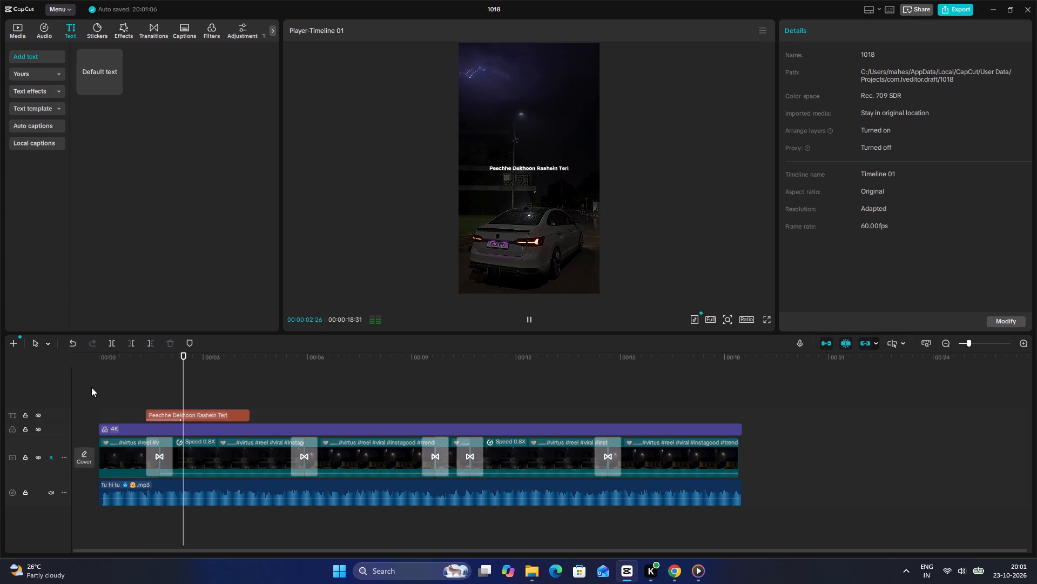
{"action": "key", "text": "space"}
{"action": "left_click", "coordinate": [165, 389]}
{"action": "left_click_drag", "start_coordinate": [165, 389], "coordinate": [125, 386]}
{"action": "key", "text": "space"}
{"action": "key", "text": "space"}
{"action": "key", "text": "space"}
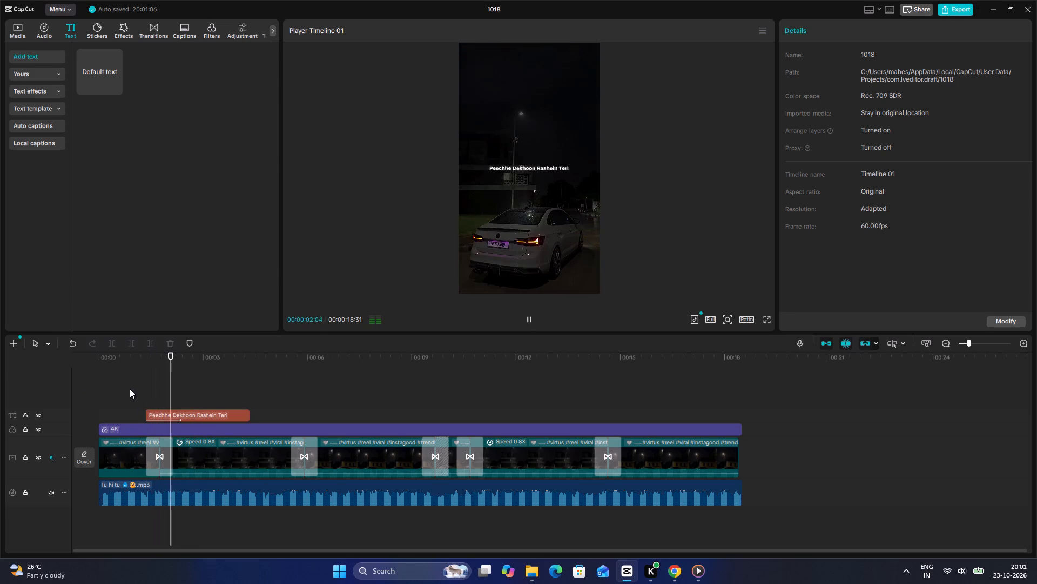
{"action": "key", "text": "space"}
{"action": "key", "text": "space"}
{"action": "key", "text": "space"}
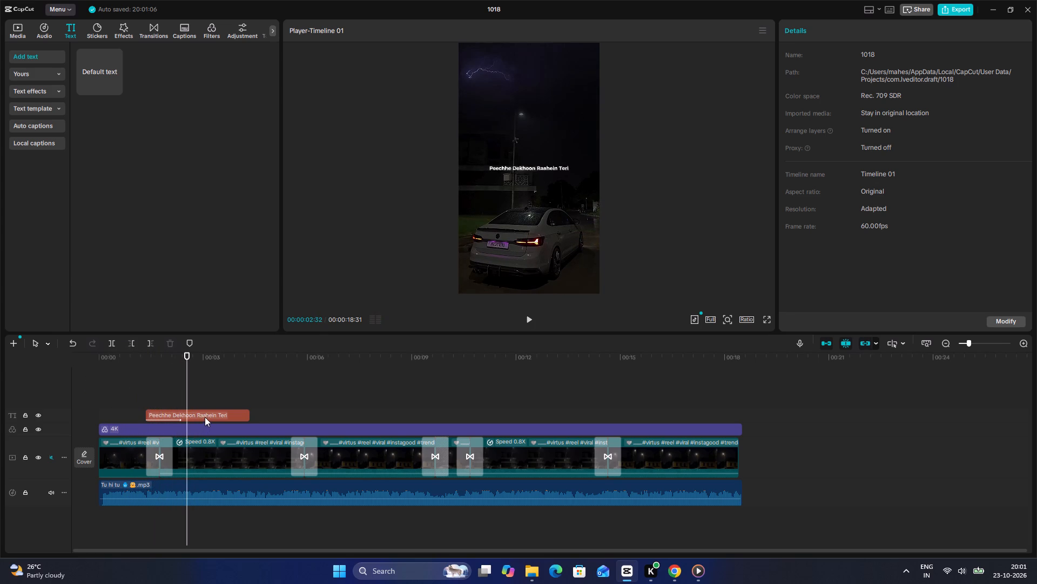
Trim the end of the lyric text clip to the playhead at 00:00:02:32.
{"action": "left_click", "coordinate": [205, 417]}
{"action": "left_click_drag", "start_coordinate": [251, 418], "coordinate": [186, 432]}
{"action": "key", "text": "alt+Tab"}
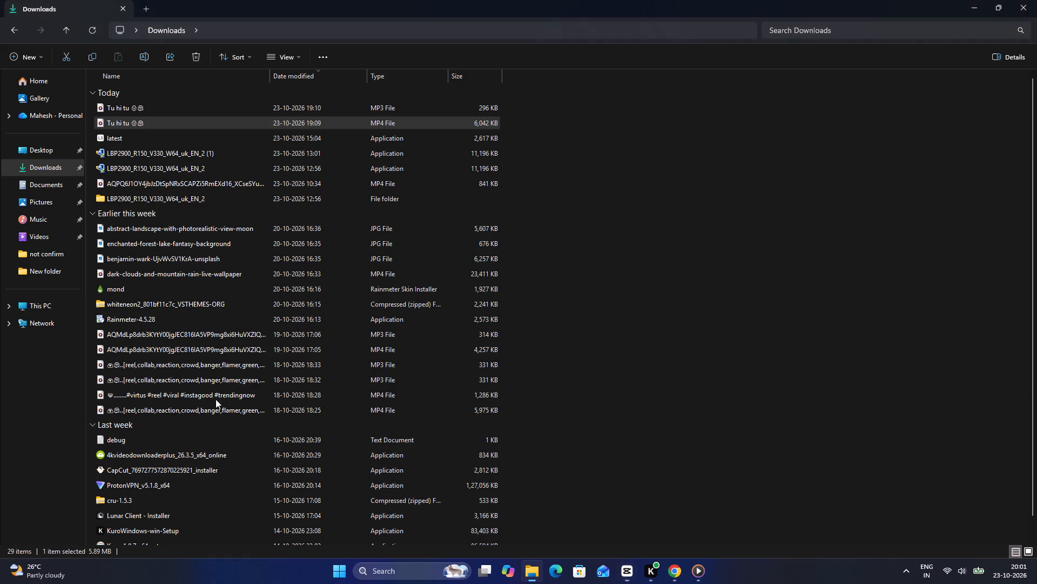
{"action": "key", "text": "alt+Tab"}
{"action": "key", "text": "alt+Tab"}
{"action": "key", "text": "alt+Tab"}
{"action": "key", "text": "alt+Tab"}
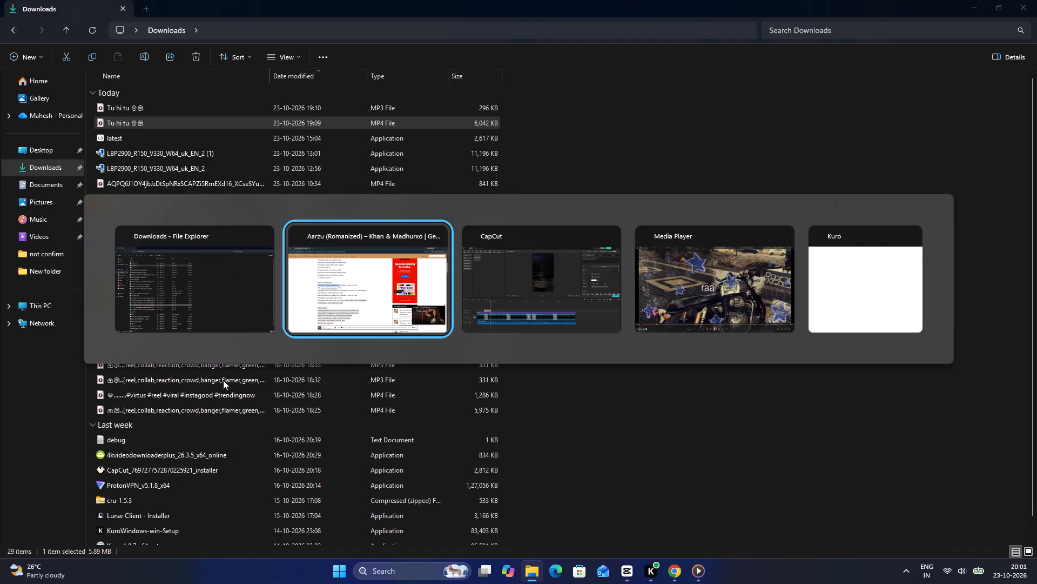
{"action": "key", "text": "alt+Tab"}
Duplicate the "Peechhe Dekhoon Raahein Teri" text clip and place the copy directly after the original on the same track.
{"action": "right_click", "coordinate": [171, 410]}
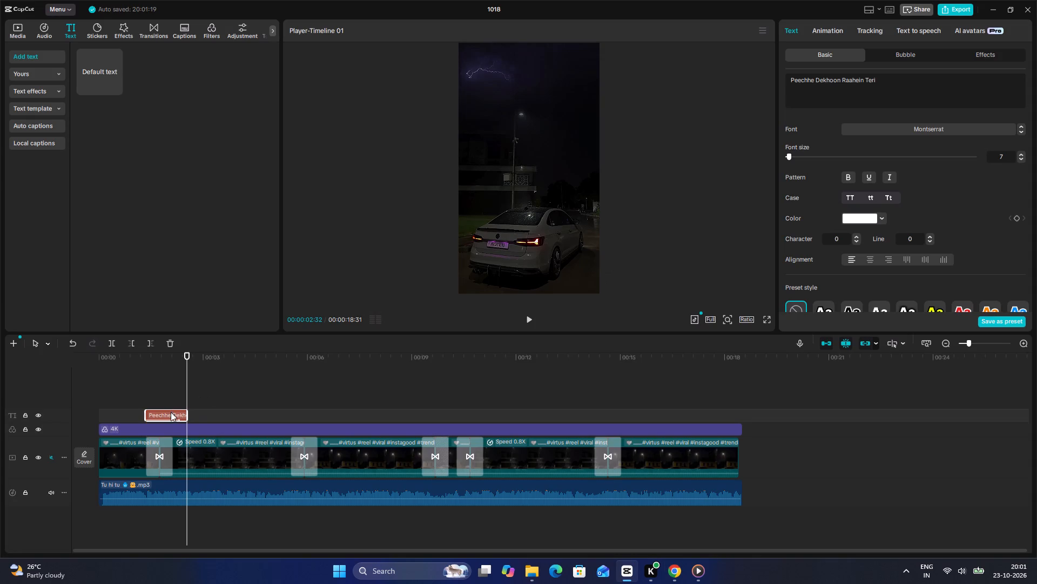
{"action": "left_click", "coordinate": [216, 336]}
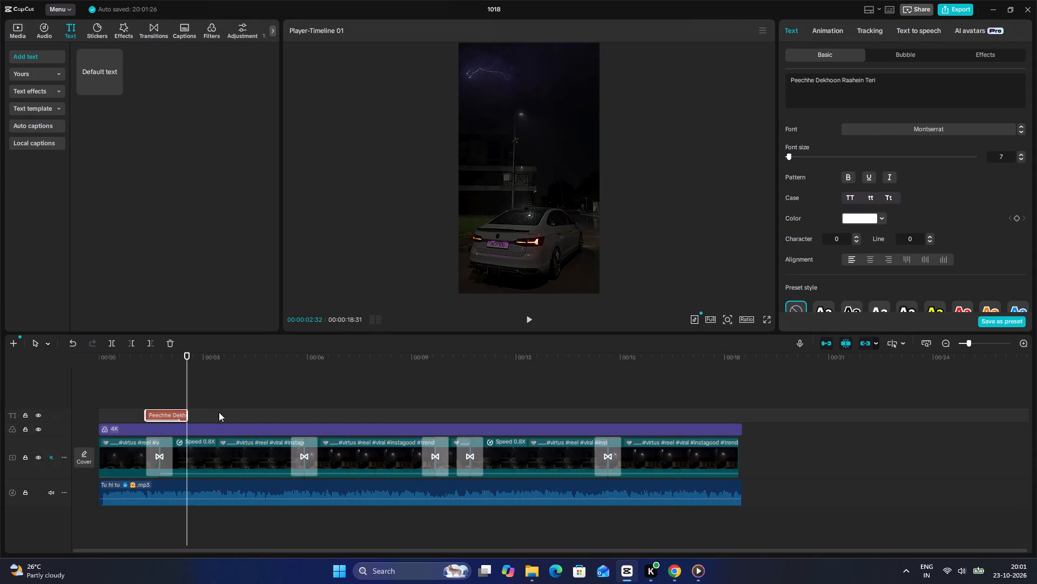
{"action": "left_click", "coordinate": [220, 414]}
{"action": "right_click", "coordinate": [220, 414]}
{"action": "left_click_drag", "start_coordinate": [250, 459], "coordinate": [254, 474]}
{"action": "left_click", "coordinate": [254, 474]}
{"action": "left_click_drag", "start_coordinate": [244, 413], "coordinate": [214, 413]}
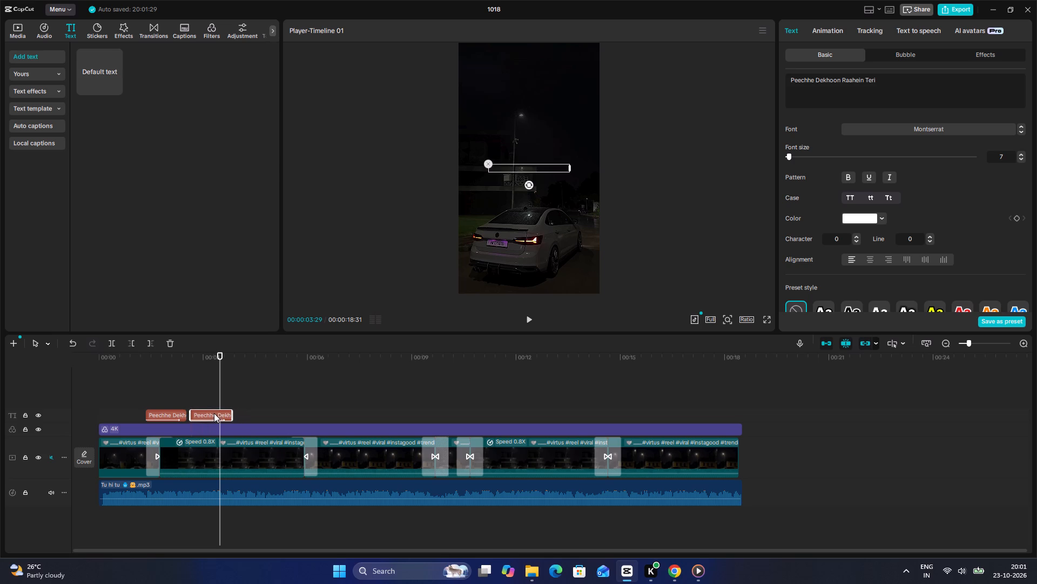
{"action": "left_click_drag", "start_coordinate": [214, 413], "coordinate": [213, 413]}
Copy "yaadein jo rahi na meri" from the Genius lyrics page and replace the duplicated clip's text with it.
{"action": "key", "text": "alt+Tab"}
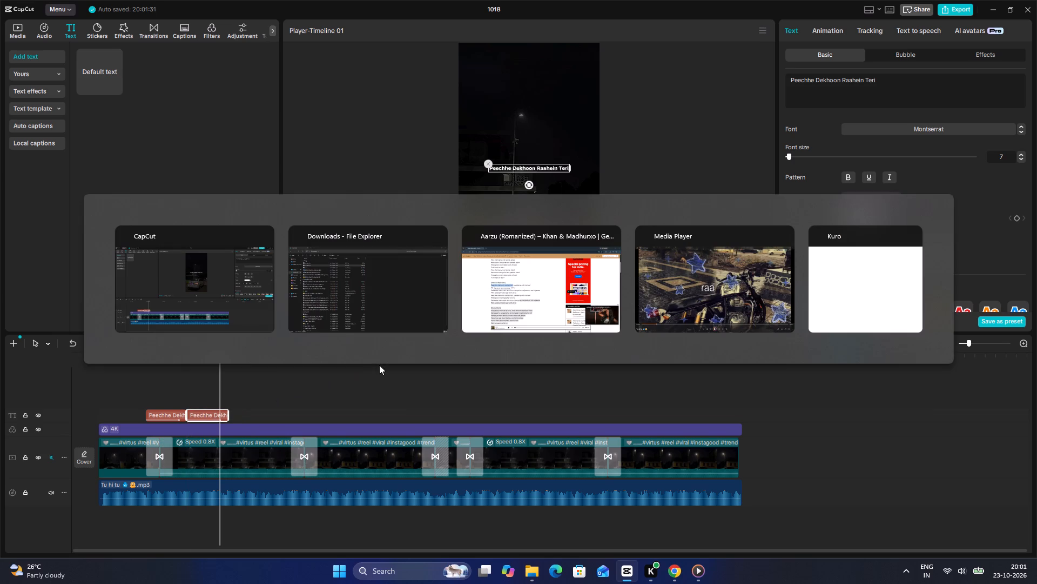
{"action": "key", "text": "alt+Tab"}
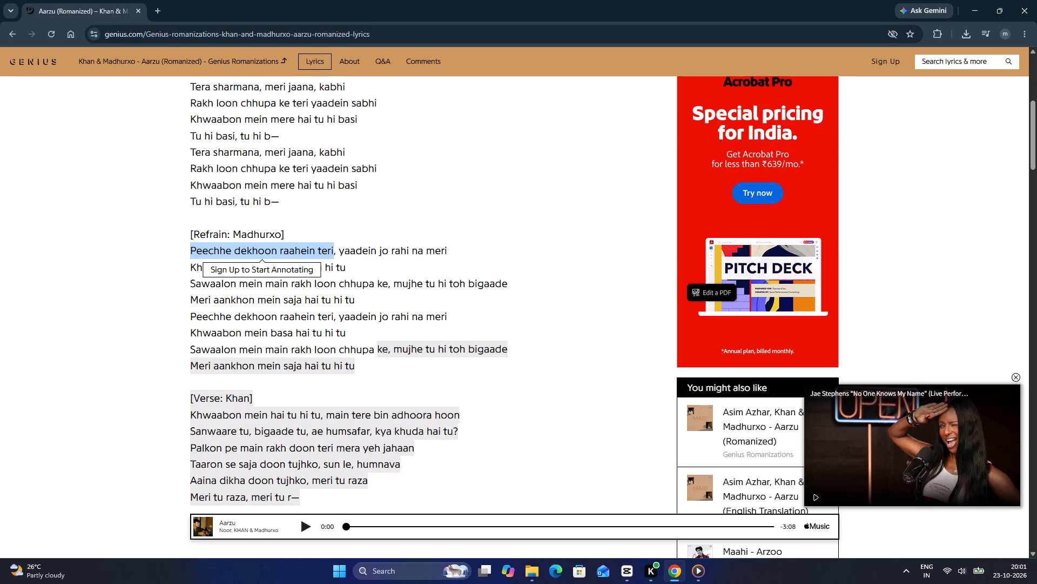
{"action": "left_click_drag", "start_coordinate": [339, 253], "coordinate": [451, 250]}
{"action": "key", "text": "ctrl+c"}
{"action": "key", "text": "alt+Tab"}
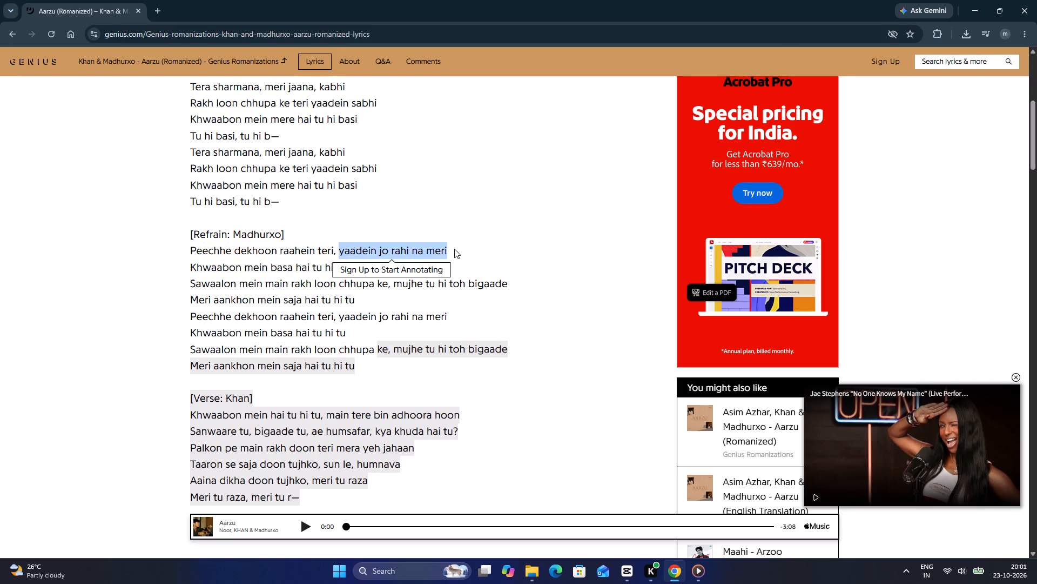
{"action": "left_click", "coordinate": [917, 86]}
{"action": "key", "text": "ctrl+a"}
{"action": "key", "text": "ctrl+v"}
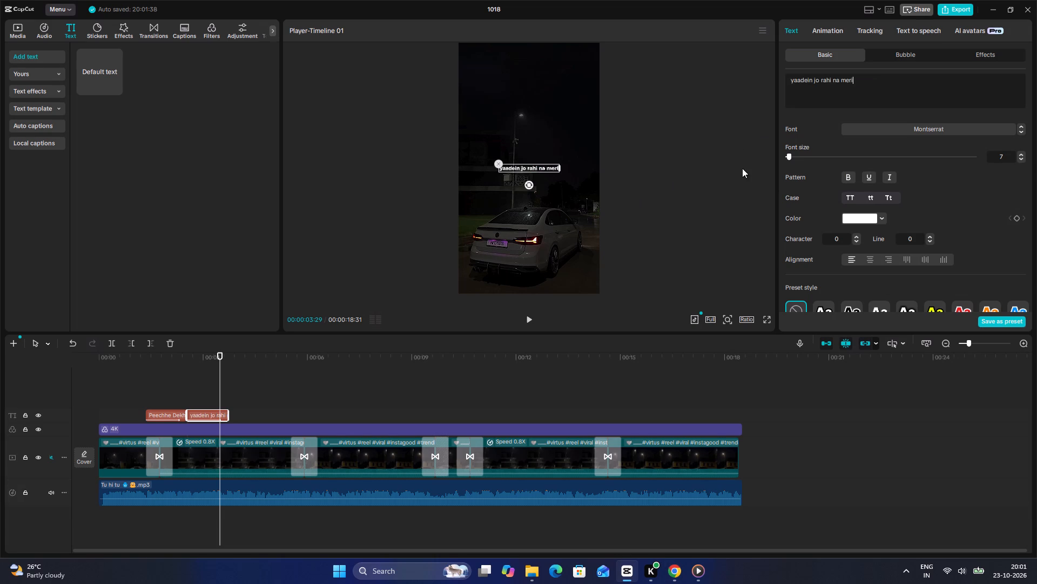
Play the opening to check the timing and trim the end of the first video clip slightly shorter.
{"action": "left_click", "coordinate": [157, 351]}
{"action": "left_click_drag", "start_coordinate": [157, 351], "coordinate": [129, 346]}
{"action": "left_click", "coordinate": [176, 367]}
{"action": "left_click_drag", "start_coordinate": [174, 367], "coordinate": [75, 348]}
{"action": "key", "text": "space"}
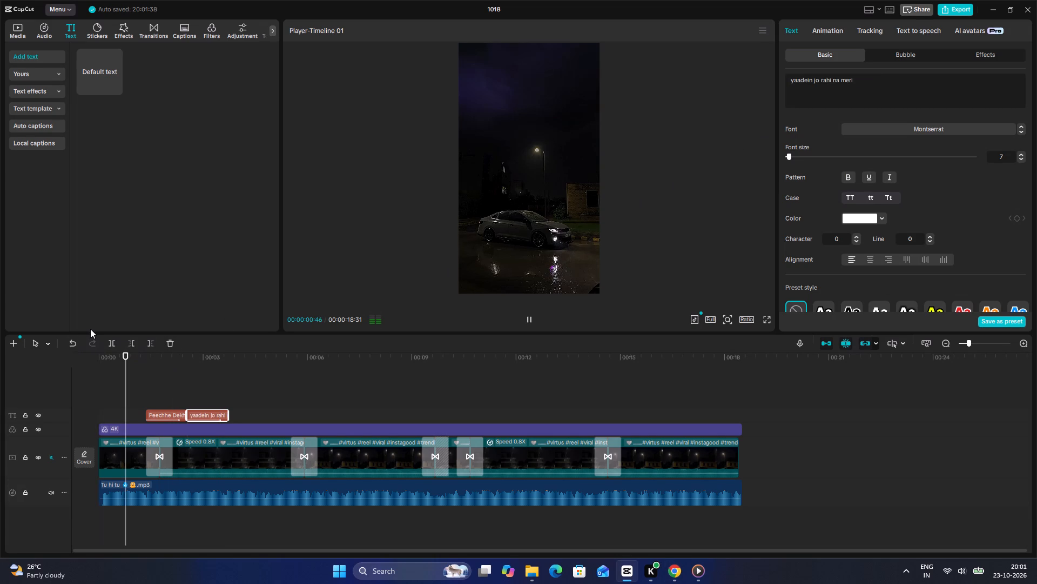
{"action": "key", "text": "space"}
{"action": "left_click", "coordinate": [162, 412]}
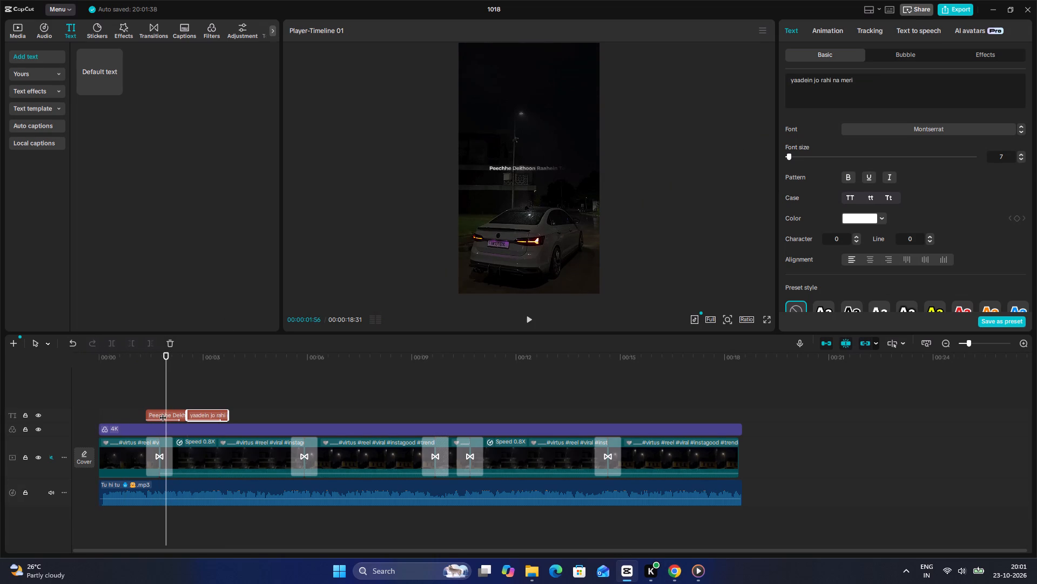
{"action": "left_click", "coordinate": [142, 447]}
{"action": "left_click_drag", "start_coordinate": [159, 454], "coordinate": [155, 453]}
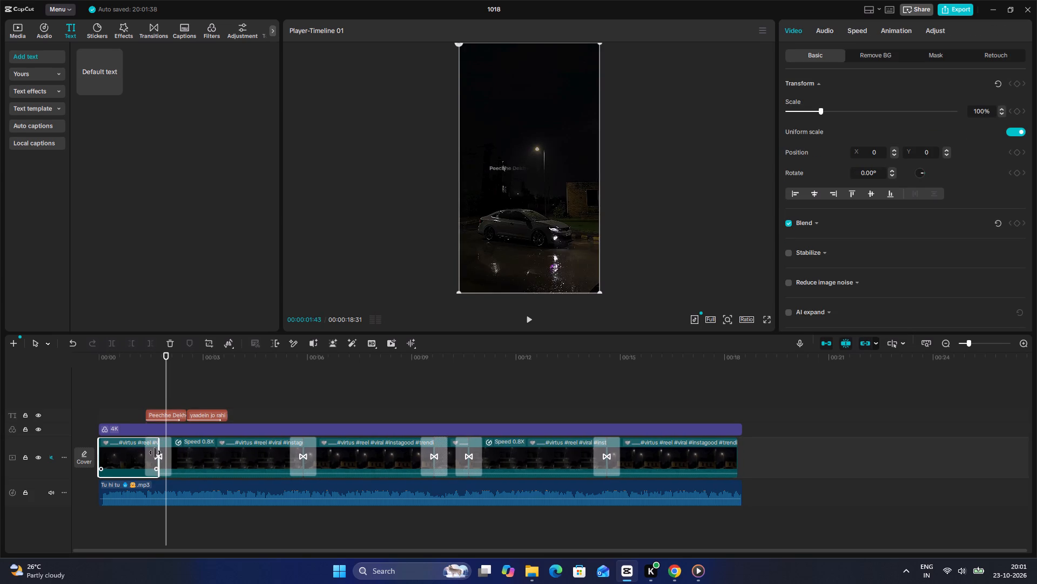
{"action": "left_click_drag", "start_coordinate": [155, 453], "coordinate": [152, 450]}
Replay the opening and move both lyric clips slightly earlier, starting the first at the first transition with the second directly behind it.
{"action": "left_click", "coordinate": [114, 386]}
{"action": "left_click_drag", "start_coordinate": [114, 386], "coordinate": [104, 382]}
{"action": "left_click", "coordinate": [104, 382]}
{"action": "key", "text": "space"}
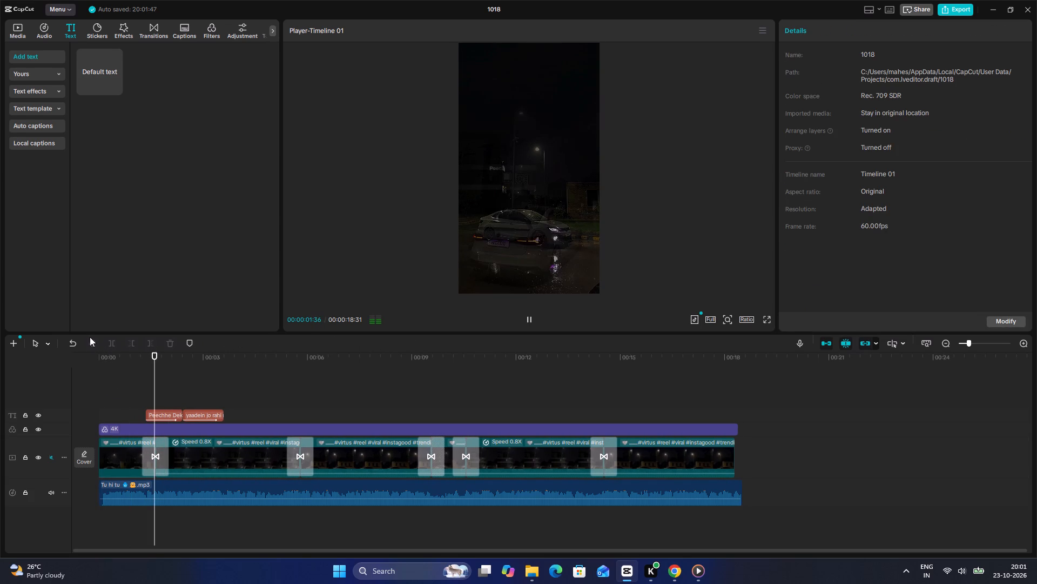
{"action": "key", "text": "space"}
{"action": "left_click", "coordinate": [164, 415]}
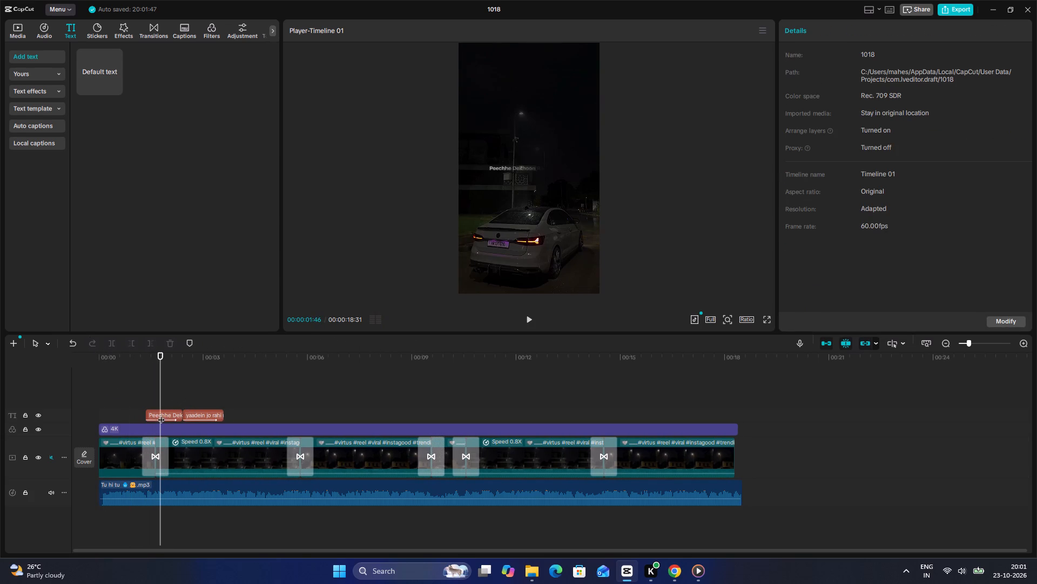
{"action": "left_click", "coordinate": [164, 408]}
{"action": "left_click", "coordinate": [161, 411]}
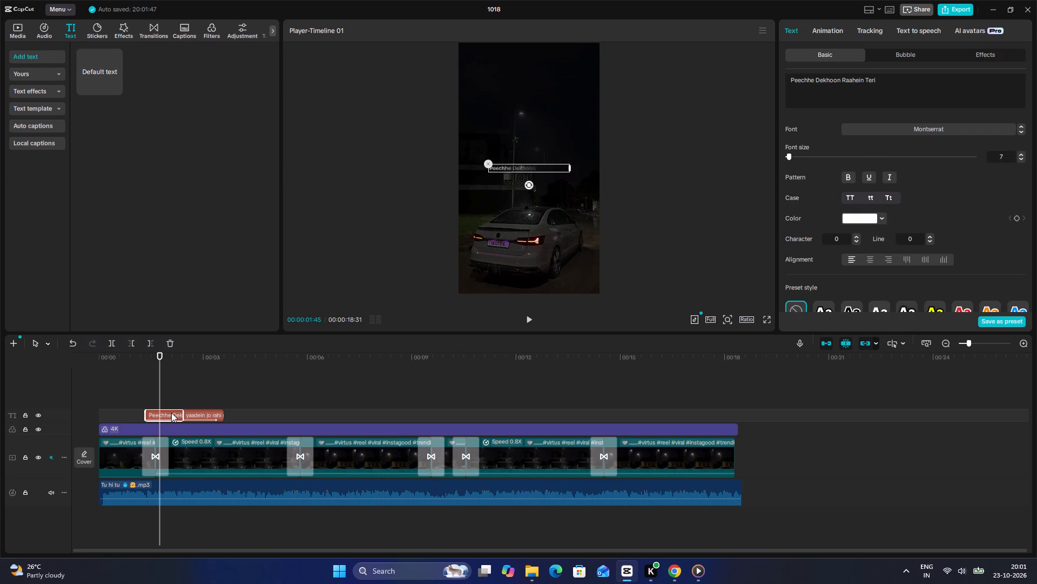
{"action": "left_click_drag", "start_coordinate": [171, 413], "coordinate": [165, 413]}
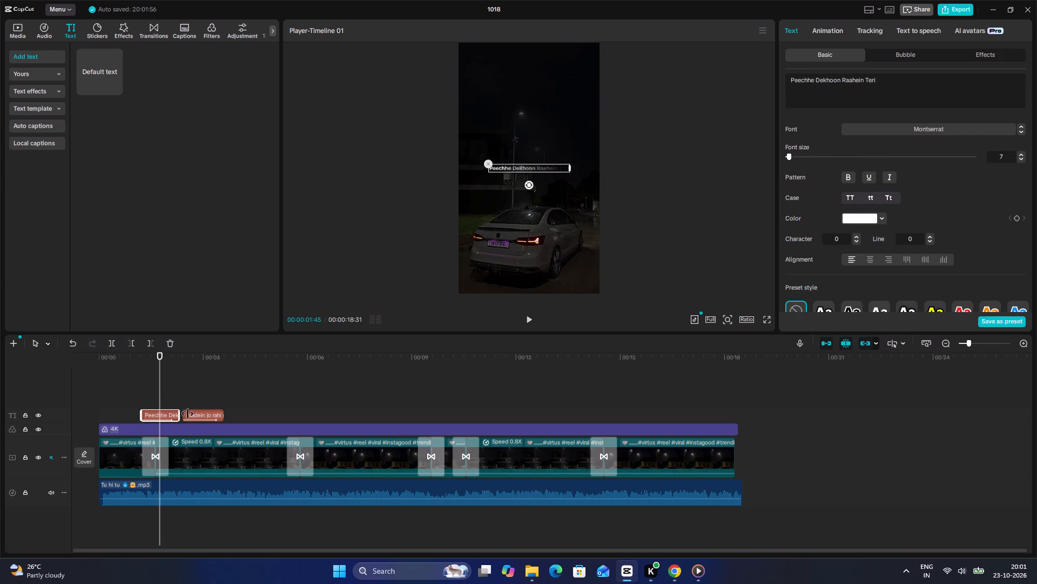
{"action": "left_click", "coordinate": [190, 416]}
{"action": "left_click_drag", "start_coordinate": [191, 415], "coordinate": [186, 415]}
Play the opening repeatedly to check the timing of both lyric lines against the song, pausing at 00:00:03:25.
{"action": "left_click", "coordinate": [112, 394]}
{"action": "left_click_drag", "start_coordinate": [112, 394], "coordinate": [60, 393]}
{"action": "key", "text": "space"}
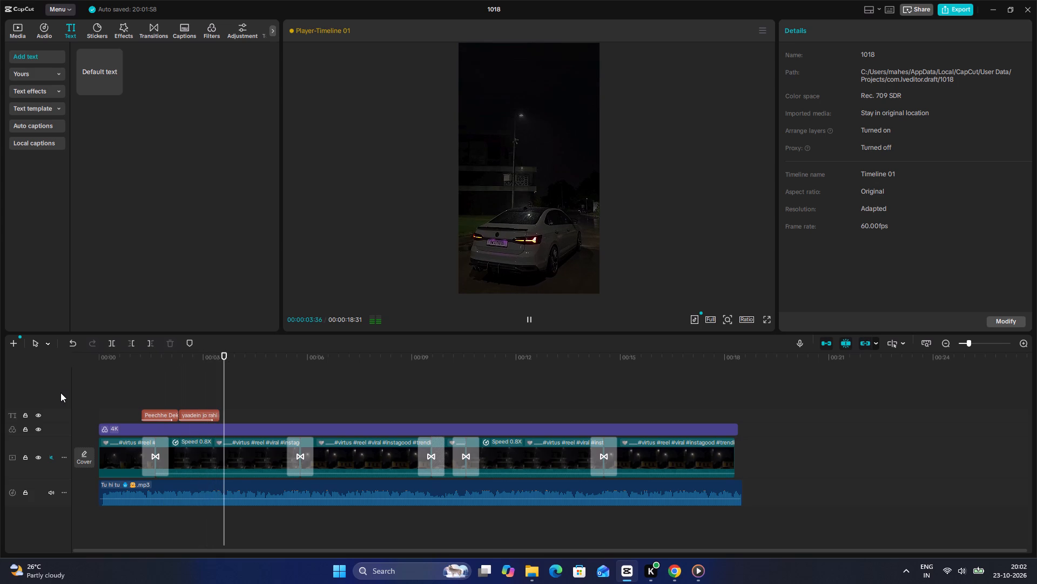
{"action": "key", "text": "space"}
{"action": "left_click", "coordinate": [64, 394]}
{"action": "left_click", "coordinate": [83, 390]}
{"action": "double_click", "coordinate": [101, 384]}
{"action": "key", "text": "space"}
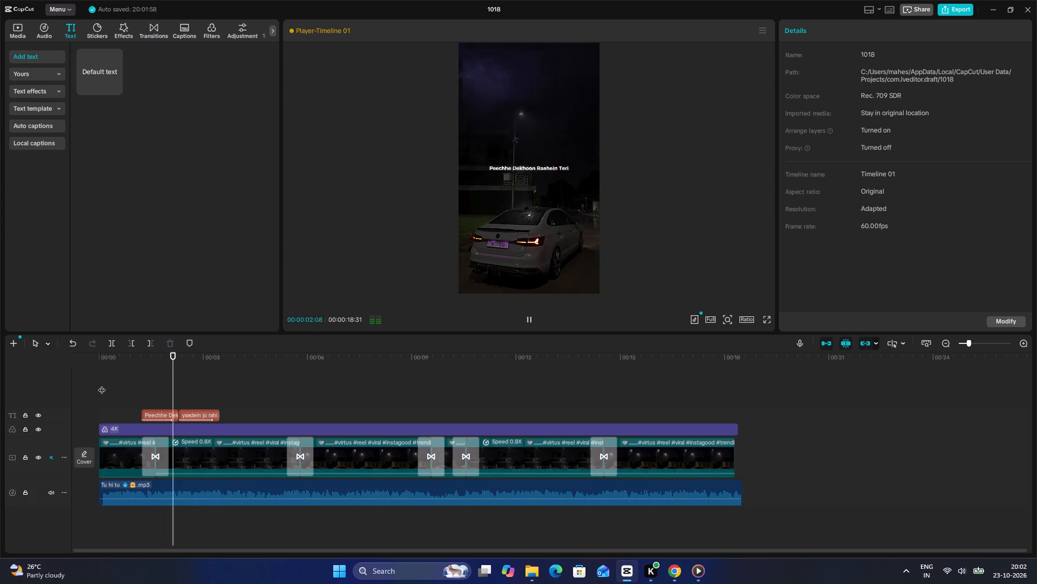
{"action": "key", "text": "space"}
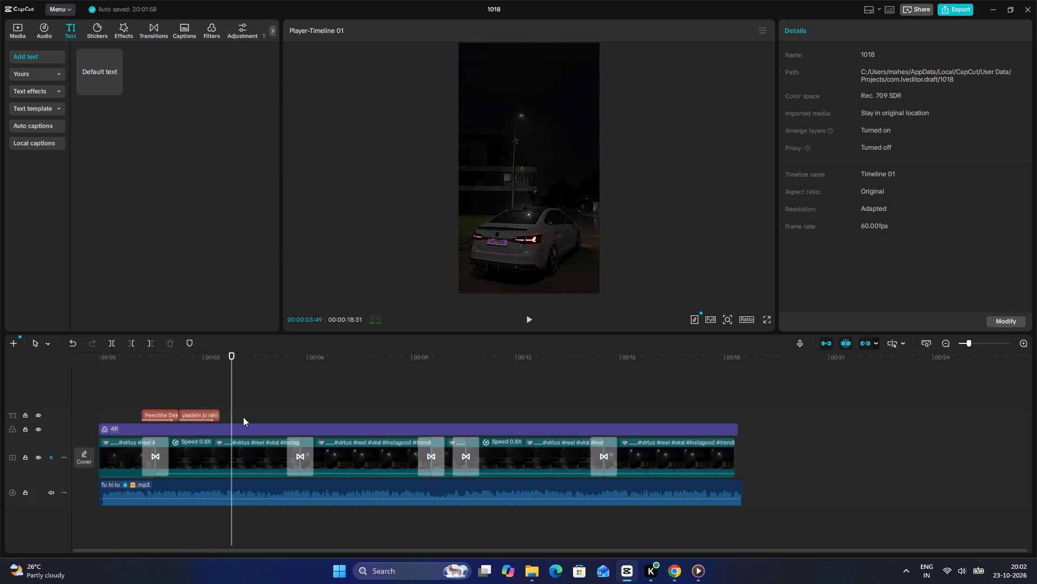
{"action": "left_click_drag", "start_coordinate": [233, 410], "coordinate": [142, 411]}
{"action": "key", "text": "space"}
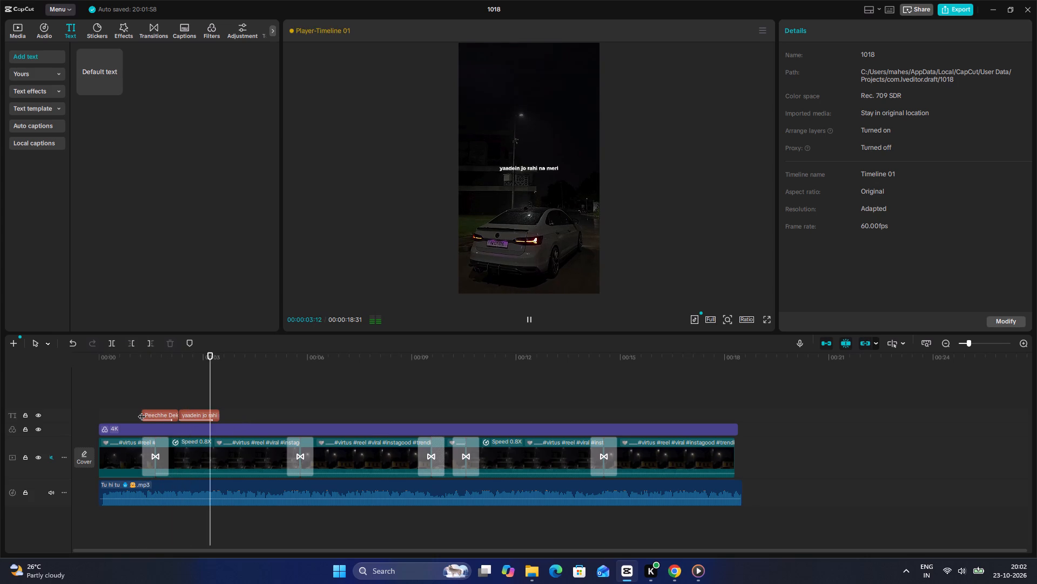
{"action": "key", "text": "space"}
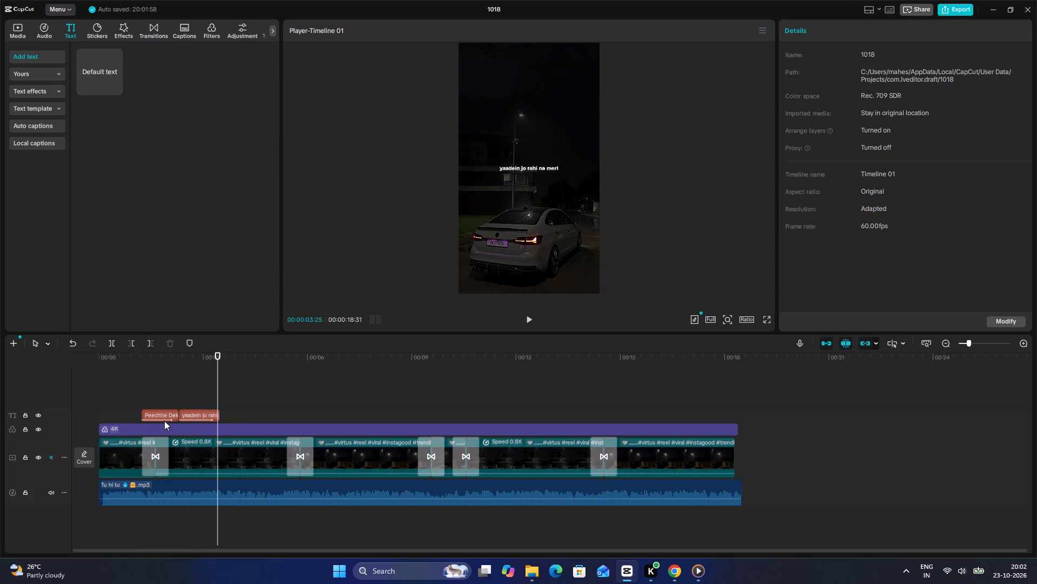
Copy the refrain line "Khwaabon mein basa hai tu hi tu" from the Genius lyrics page.
{"action": "key", "text": "alt+Tab"}
{"action": "left_click", "coordinate": [189, 271]}
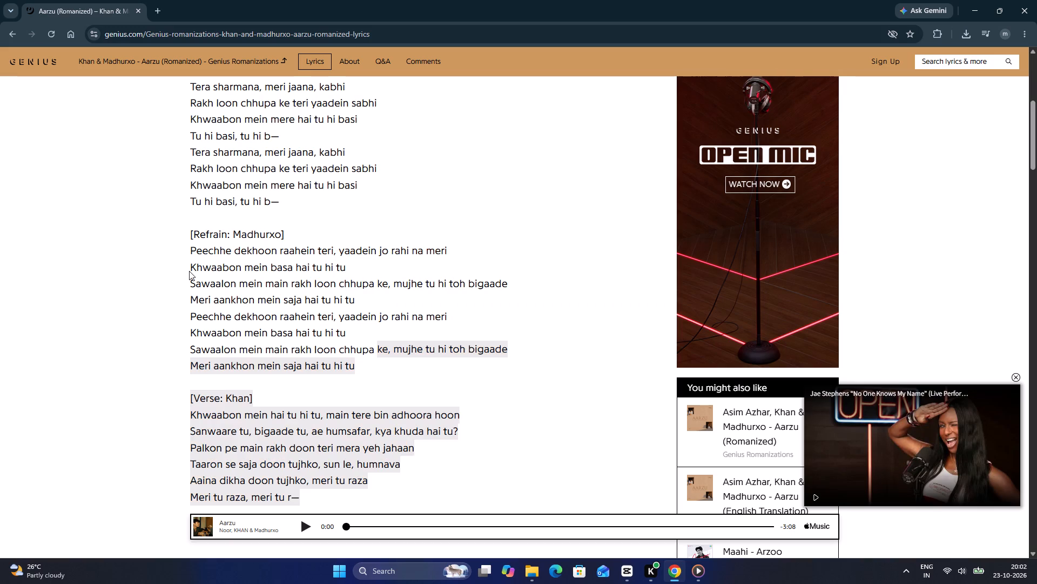
{"action": "left_click_drag", "start_coordinate": [191, 269], "coordinate": [346, 272]}
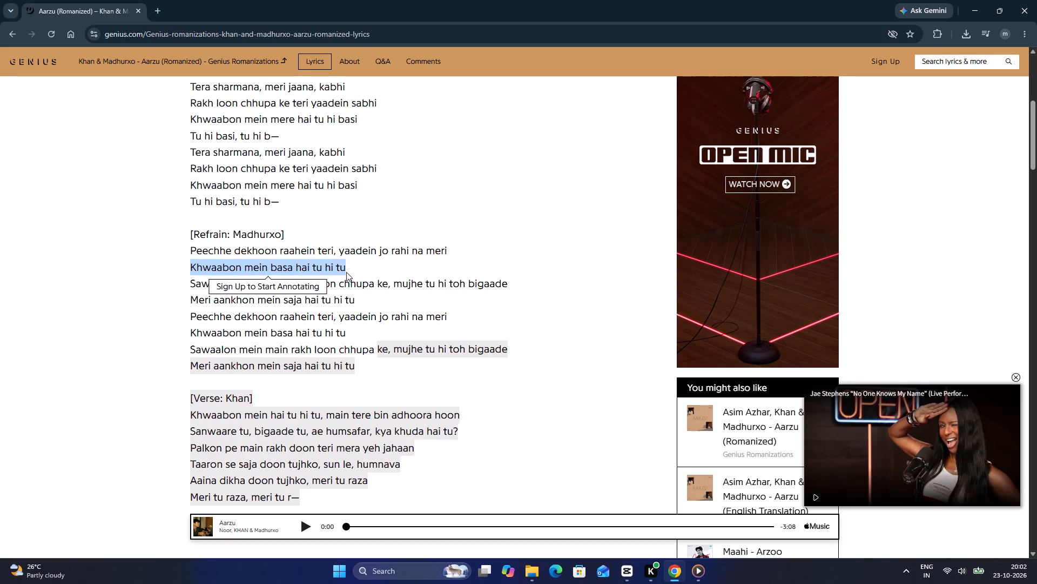
{"action": "key", "text": "ctrl+c"}
{"action": "key", "text": "ctrl+c"}
{"action": "key", "text": "alt+Tab"}
Paste a copy of the second lyric clip at 00:00:03:25 and replace its text with "Khwaabon mein basa hai tu hi tu".
{"action": "left_click", "coordinate": [208, 411]}
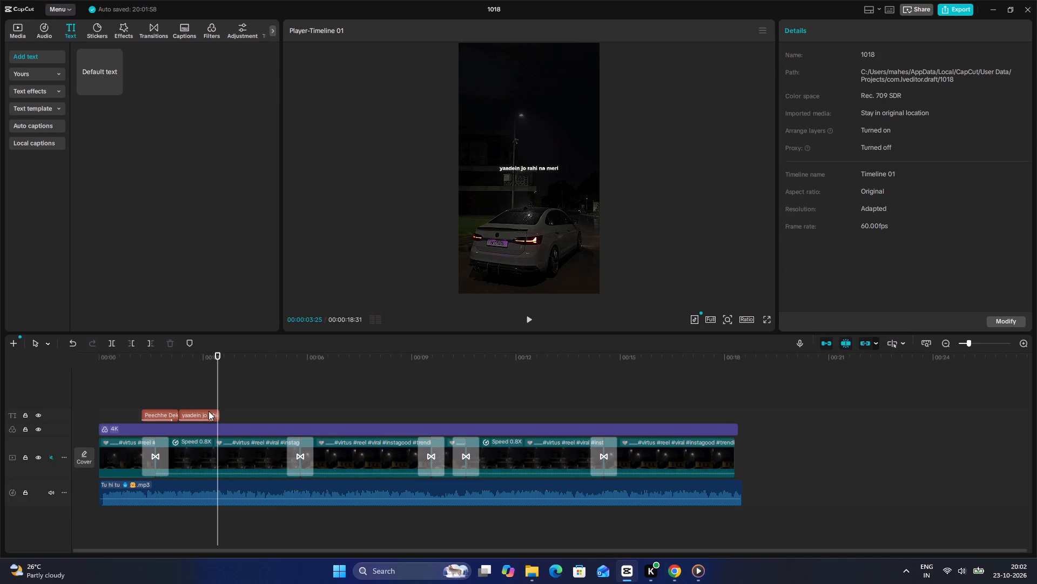
{"action": "right_click", "coordinate": [208, 411]}
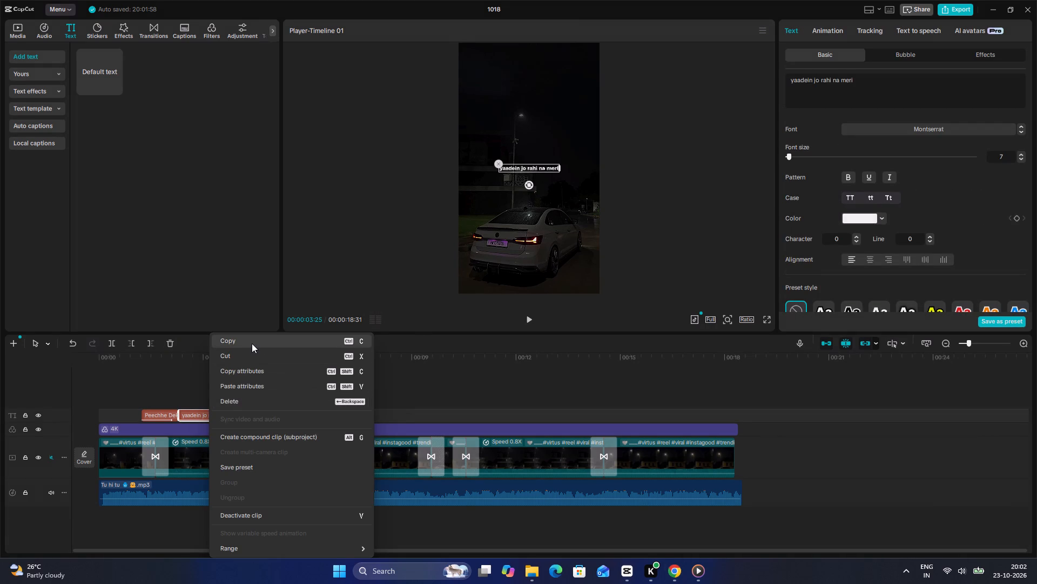
{"action": "left_click", "coordinate": [252, 343]}
{"action": "right_click", "coordinate": [252, 413]}
{"action": "left_click", "coordinate": [282, 472]}
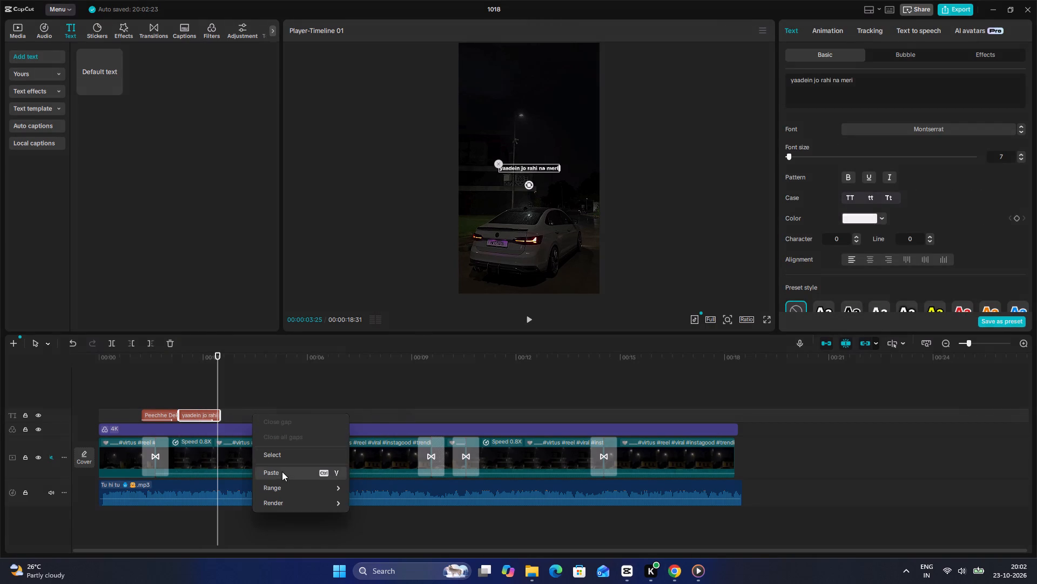
{"action": "left_click", "coordinate": [874, 99]}
{"action": "key", "text": "ctrl+a"}
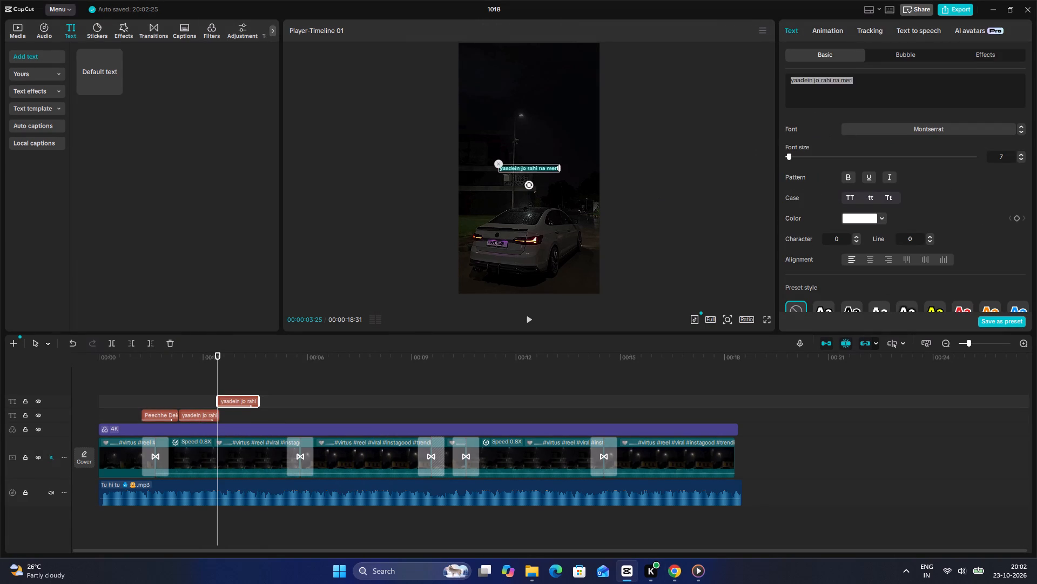
{"action": "key", "text": "ctrl+v"}
{"action": "left_click_drag", "start_coordinate": [243, 401], "coordinate": [248, 419]}
{"action": "left_click", "coordinate": [246, 418]}
Play through the third lyric line to check its timing and extend the end of its clip slightly.
{"action": "left_click", "coordinate": [193, 391]}
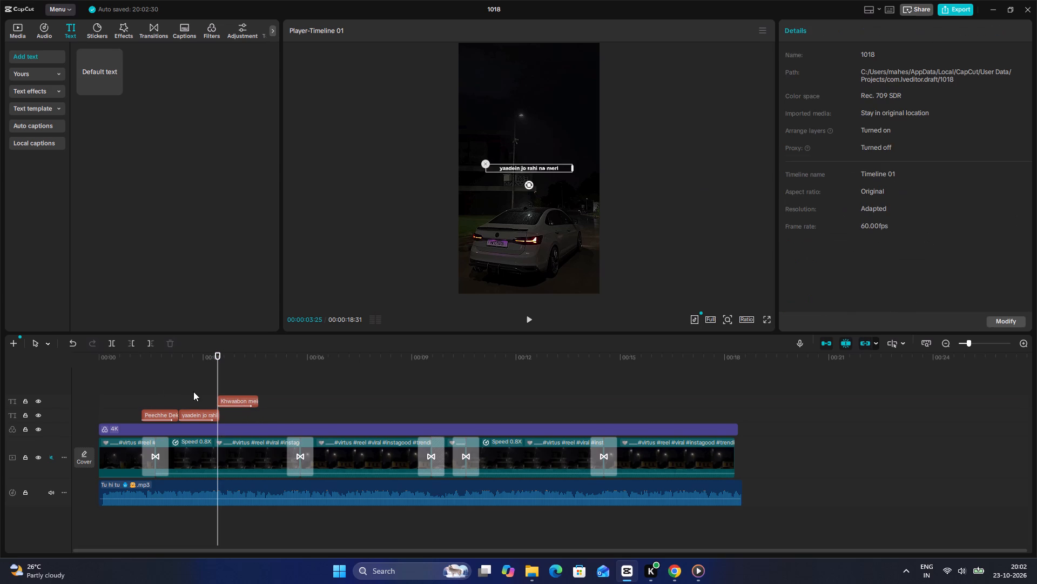
{"action": "left_click_drag", "start_coordinate": [192, 390], "coordinate": [97, 388]}
{"action": "key", "text": "space"}
{"action": "key", "text": "space"}
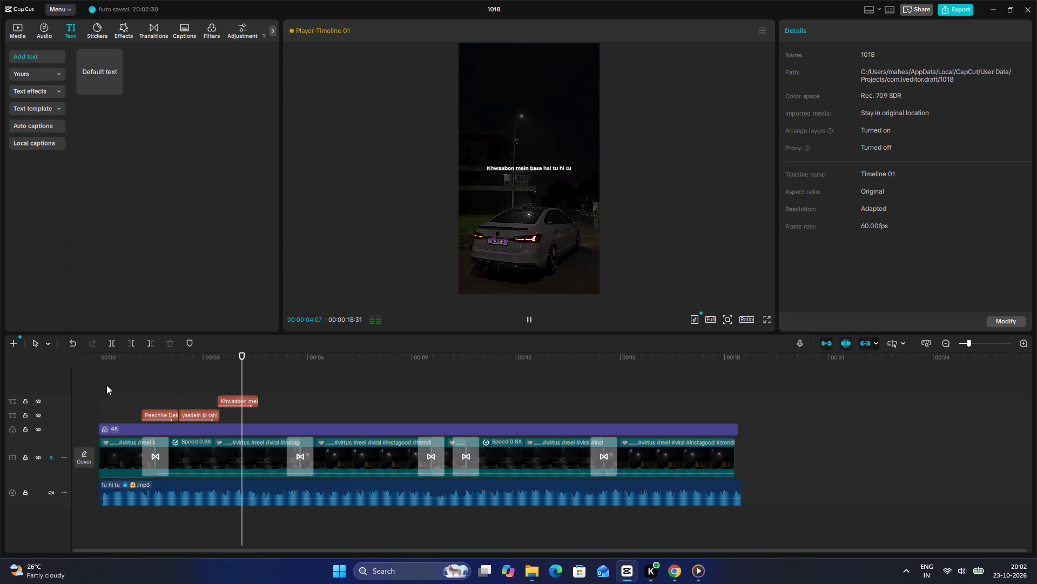
{"action": "key", "text": "space"}
{"action": "left_click", "coordinate": [228, 390]}
{"action": "left_click_drag", "start_coordinate": [227, 389], "coordinate": [178, 387]}
{"action": "key", "text": "space"}
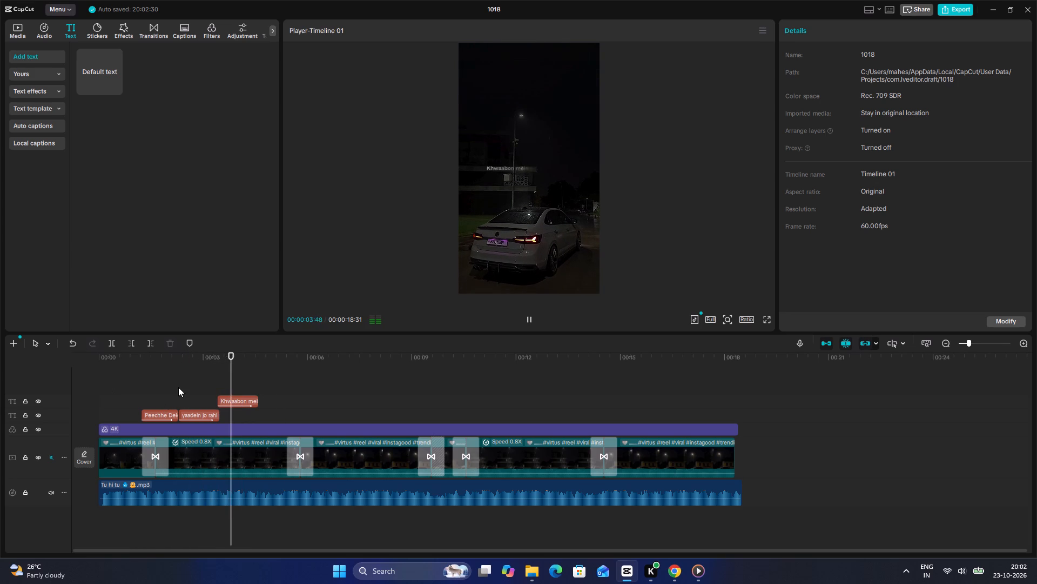
{"action": "key", "text": "space"}
{"action": "left_click", "coordinate": [249, 402]}
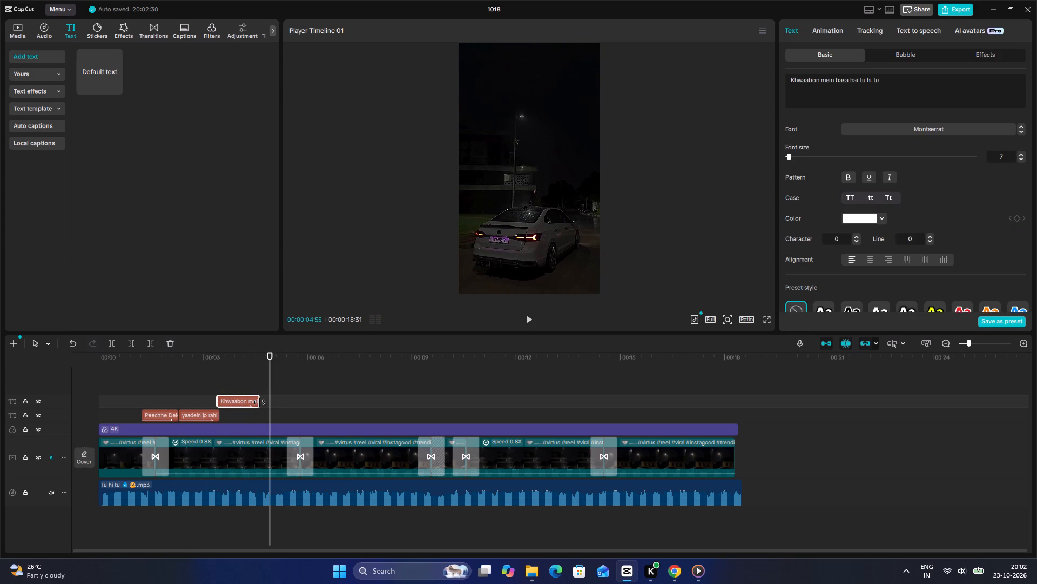
{"action": "left_click", "coordinate": [259, 402]}
Replay the third lyric line and extend the end of its clip to the playhead at 00:00:05:00.
{"action": "double_click", "coordinate": [211, 379]}
{"action": "key", "text": "space"}
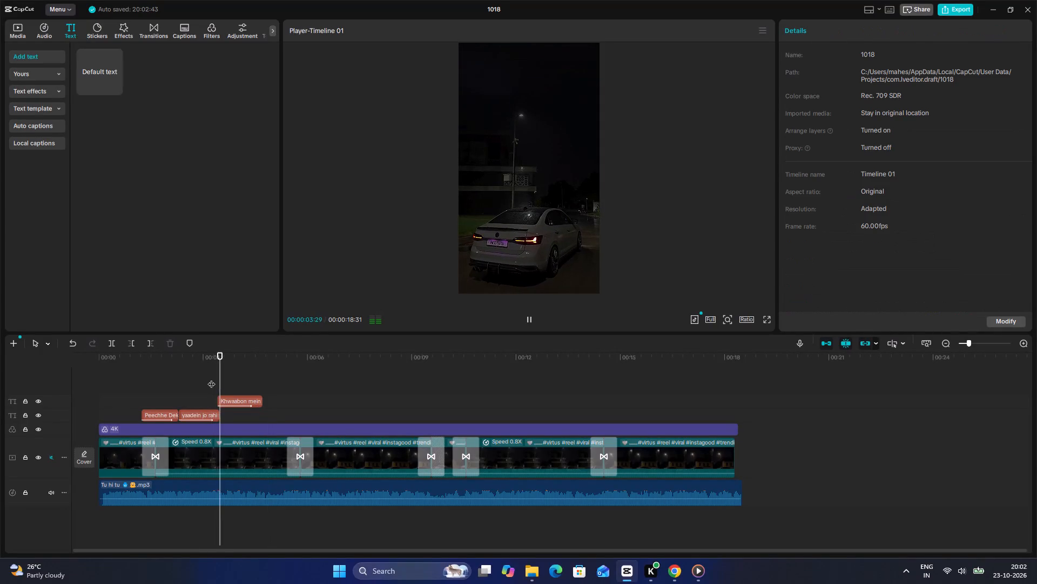
{"action": "key", "text": "space"}
{"action": "left_click", "coordinate": [254, 406]}
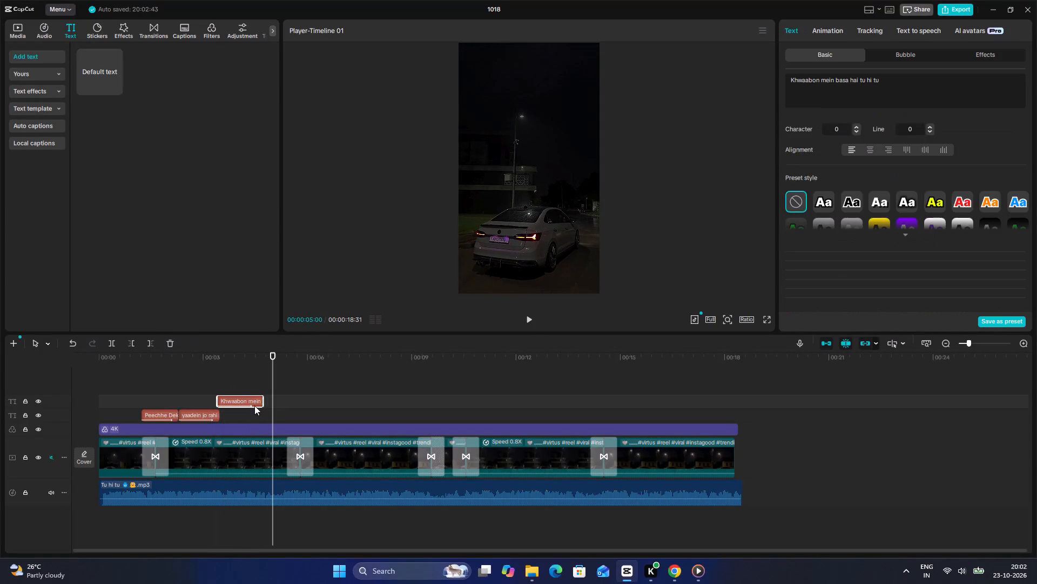
{"action": "left_click_drag", "start_coordinate": [262, 403], "coordinate": [269, 403]}
Replay the second and third lyric lines and extend the end of the "Khwaabon mein basa hai tu hi tu" clip slightly past 00:00:05:00.
{"action": "left_click", "coordinate": [222, 379]}
{"action": "left_click_drag", "start_coordinate": [222, 379], "coordinate": [162, 373]}
{"action": "key", "text": "space"}
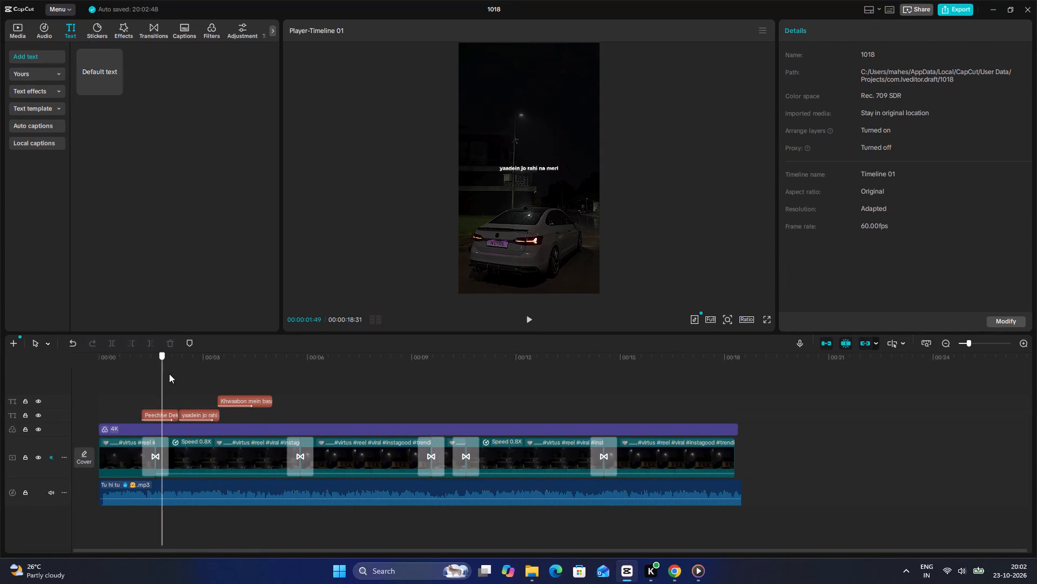
{"action": "key", "text": "space"}
{"action": "key", "text": "space"}
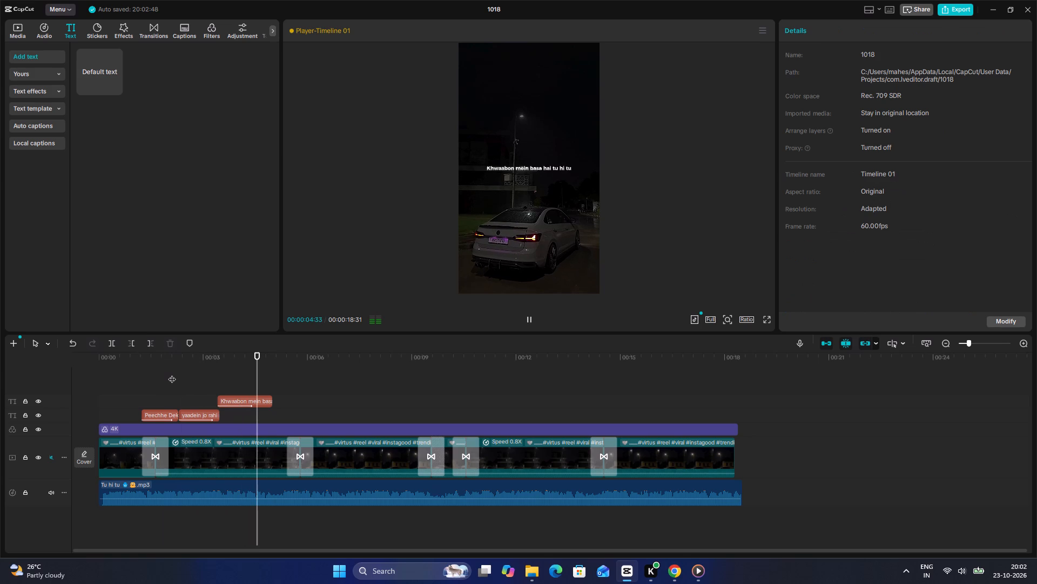
{"action": "key", "text": "space"}
{"action": "left_click", "coordinate": [258, 403]}
{"action": "left_click", "coordinate": [273, 402]}
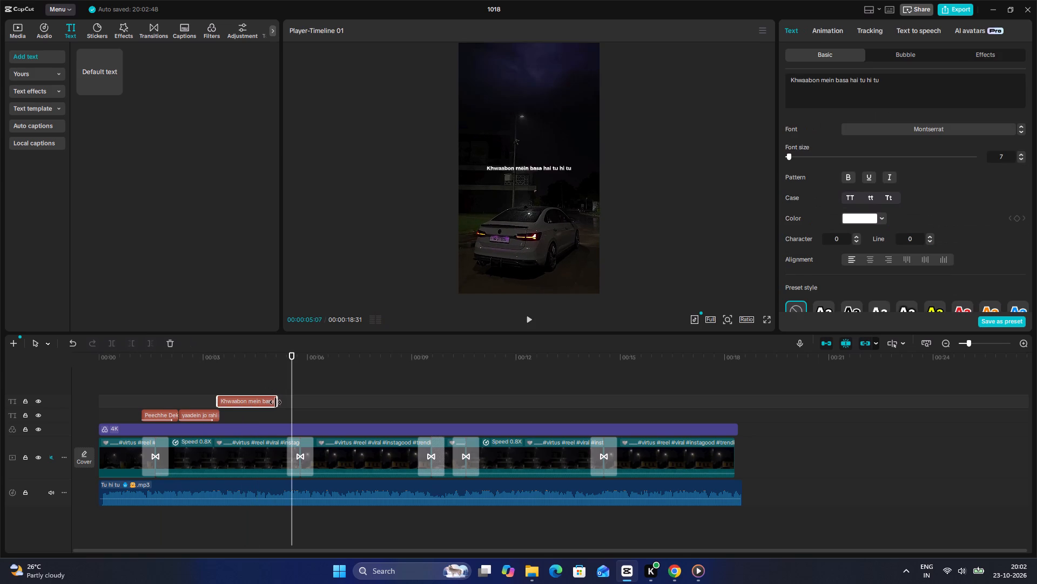
Replay the third lyric line, extend the end of its clip a little further, and play it again to check the timing.
{"action": "left_click", "coordinate": [241, 380]}
{"action": "left_click_drag", "start_coordinate": [241, 380], "coordinate": [203, 380]}
{"action": "key", "text": "space"}
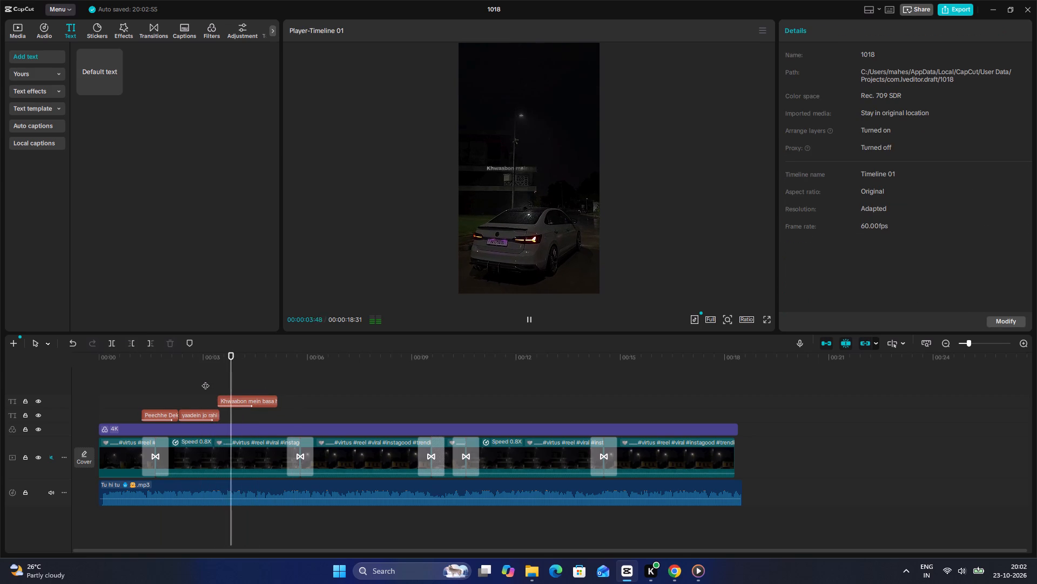
{"action": "key", "text": "space"}
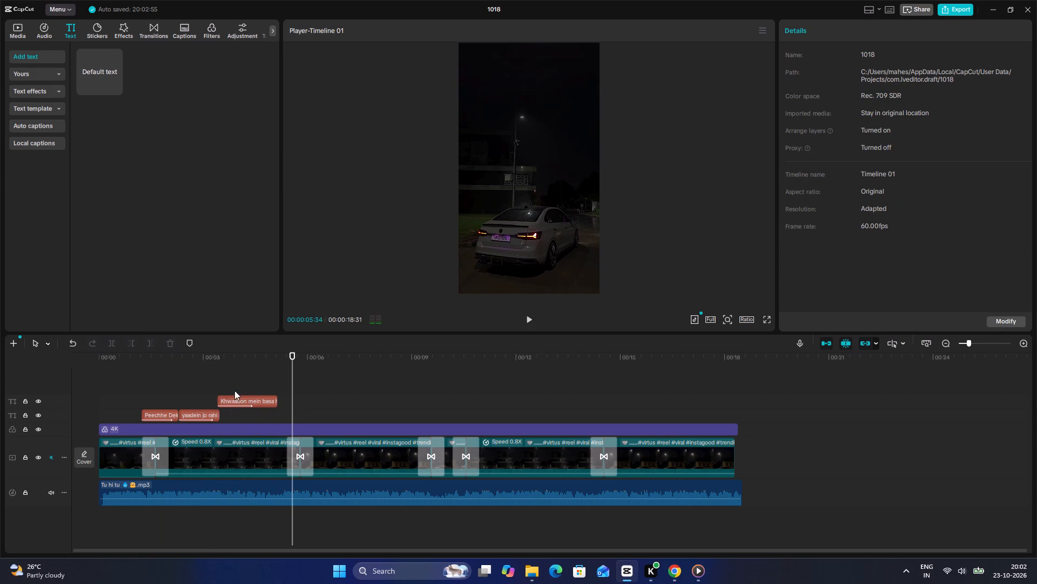
{"action": "left_click", "coordinate": [268, 402]}
{"action": "left_click_drag", "start_coordinate": [277, 403], "coordinate": [281, 403]}
{"action": "left_click", "coordinate": [250, 380]}
{"action": "left_click_drag", "start_coordinate": [250, 380], "coordinate": [223, 380]}
{"action": "key", "text": "space"}
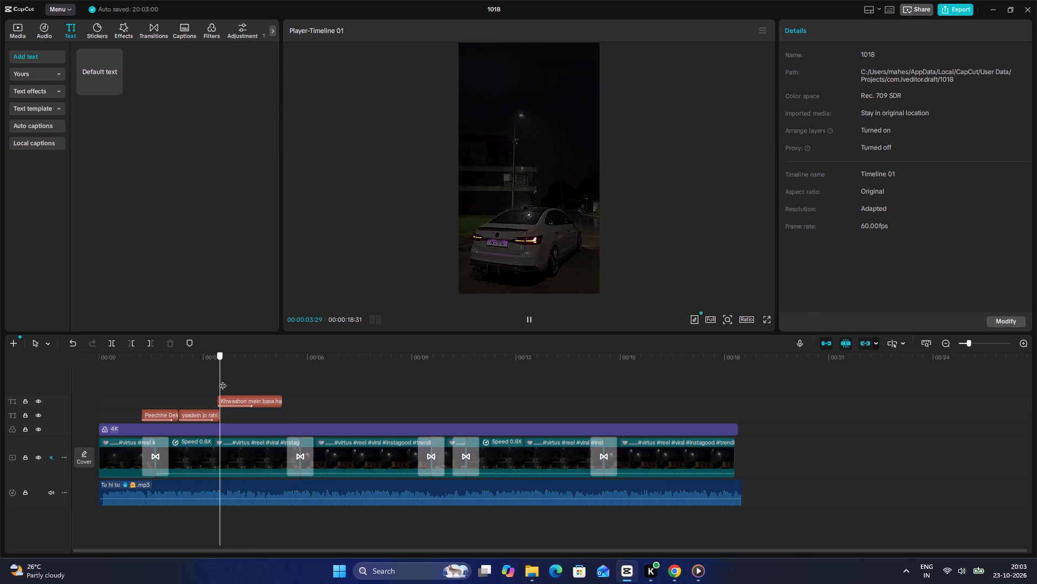
{"action": "key", "text": "space"}
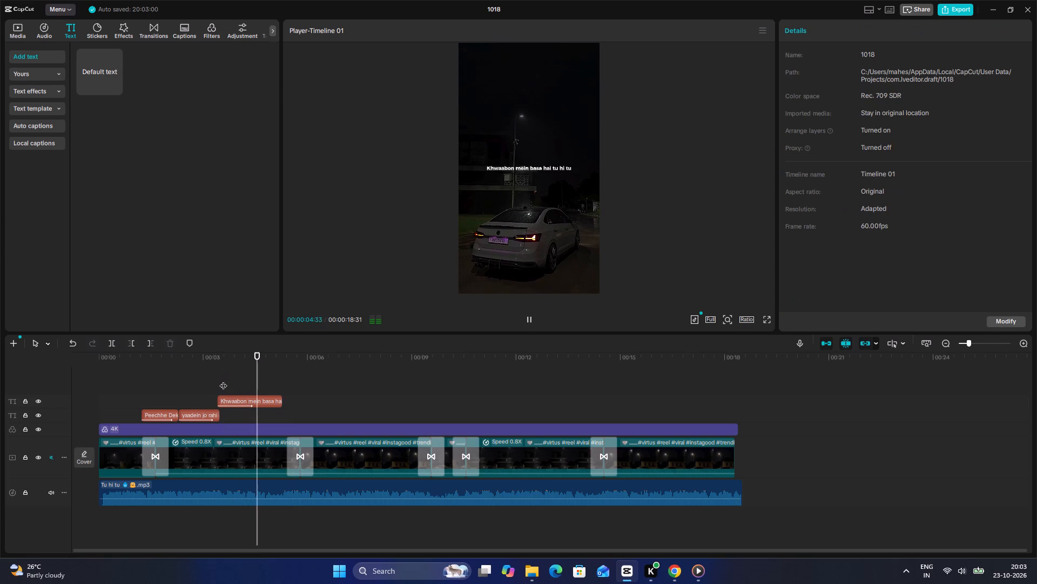
{"action": "key", "text": "space"}
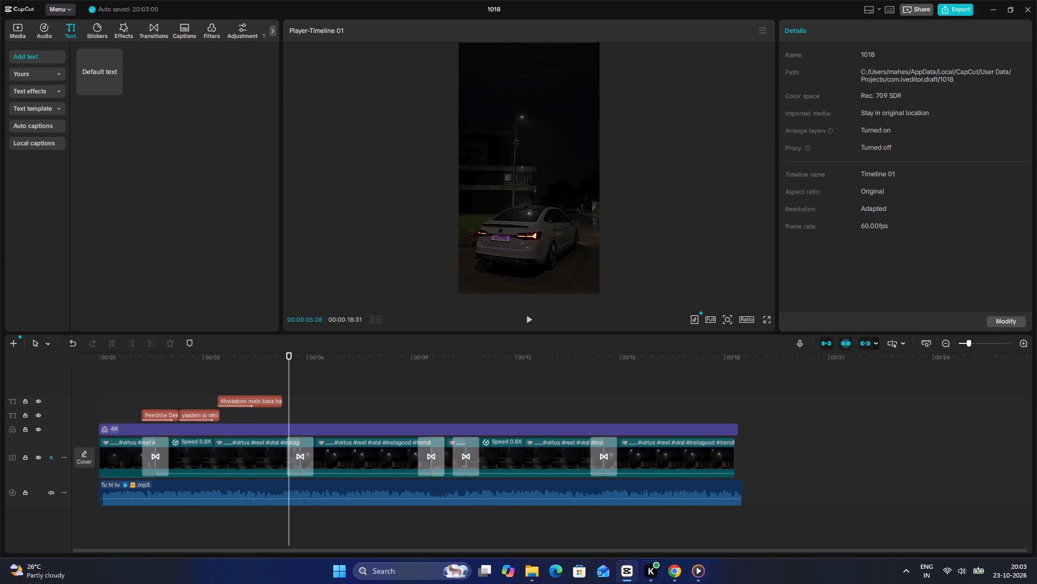
Copy the refrain line "Sawaalon mein main rakh loon chhupa ke, mujhe tu hi toh bigaade" from the Genius lyrics page in Chrome.
{"action": "left_click", "coordinate": [673, 568]}
{"action": "left_click", "coordinate": [191, 286]}
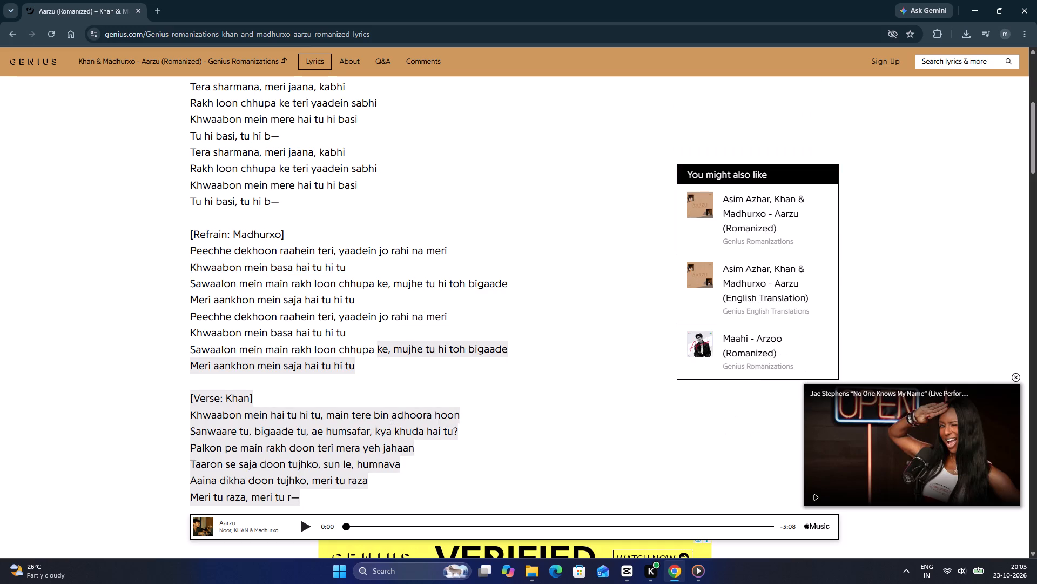
{"action": "left_click_drag", "start_coordinate": [191, 286], "coordinate": [390, 289]}
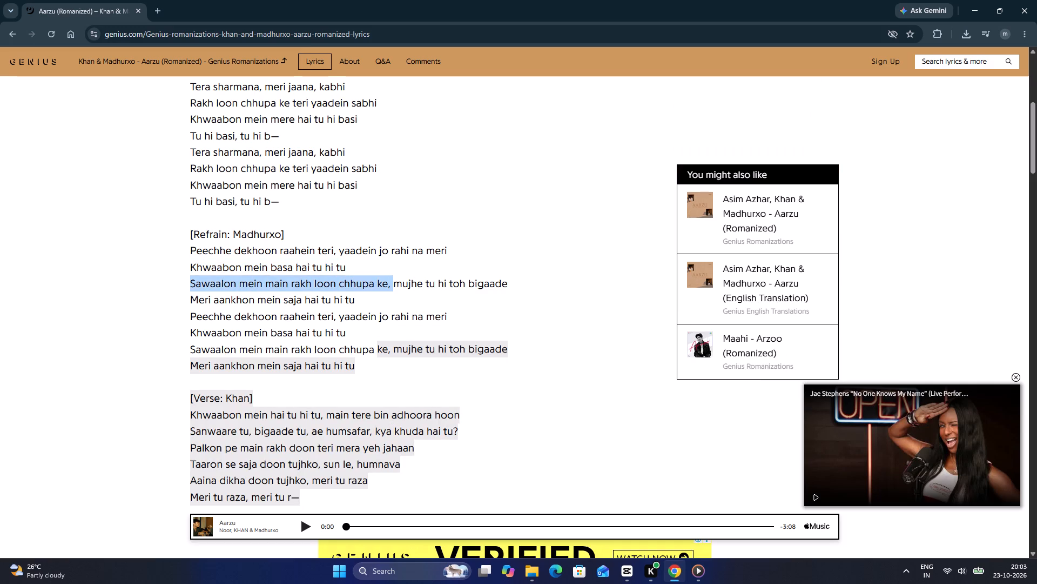
{"action": "left_click_drag", "start_coordinate": [390, 289], "coordinate": [528, 286]}
{"action": "key", "text": "ctrl+c"}
{"action": "key", "text": "ctrl+c"}
{"action": "key", "text": "alt+Tab"}
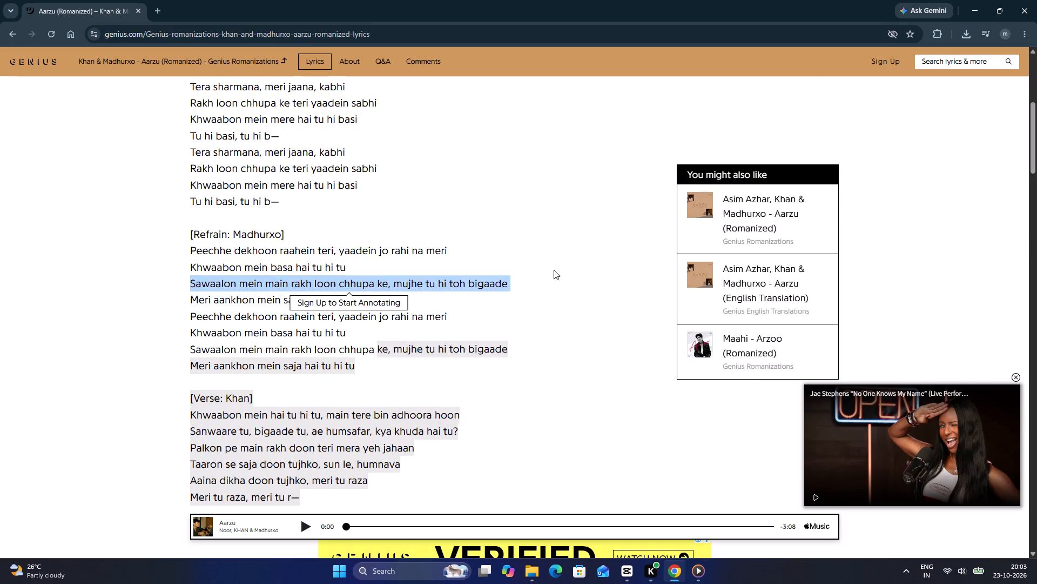
Paste a copy of the third lyric clip directly after it and replace its text with "Sawaalon mein main rakh loon chhupa ke, mujhe tu hi toh bigaade".
{"action": "left_click", "coordinate": [275, 399]}
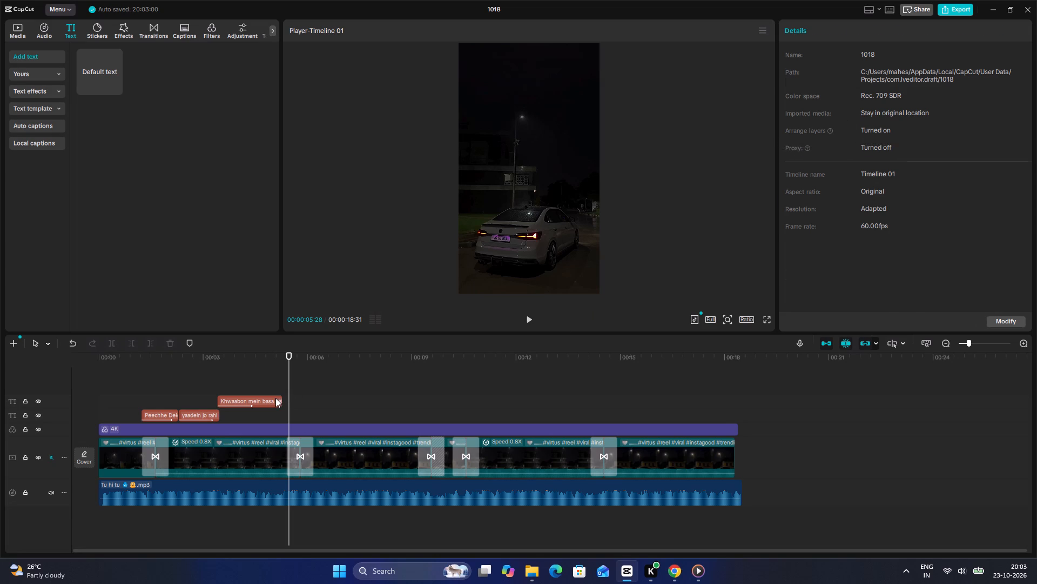
{"action": "right_click", "coordinate": [275, 397]}
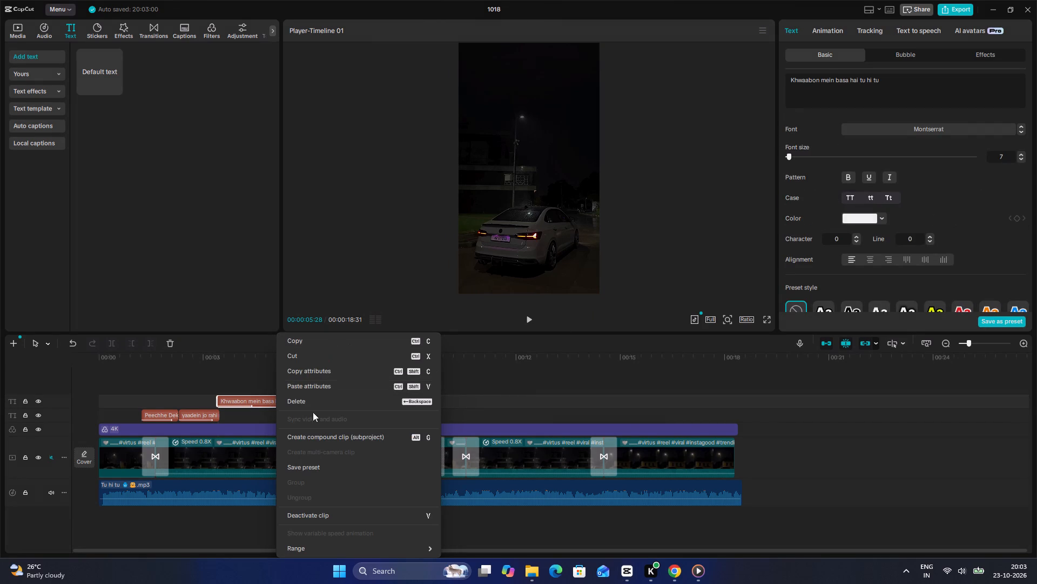
{"action": "left_click", "coordinate": [317, 347]}
{"action": "left_click", "coordinate": [316, 338]}
{"action": "right_click", "coordinate": [304, 397]}
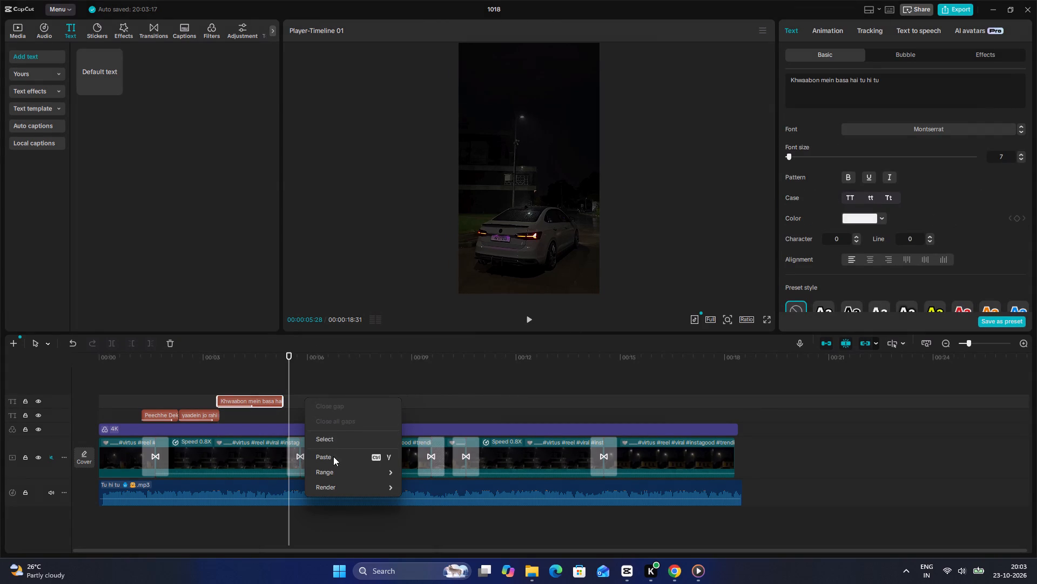
{"action": "left_click", "coordinate": [333, 456]}
{"action": "left_click_drag", "start_coordinate": [322, 397], "coordinate": [314, 400]}
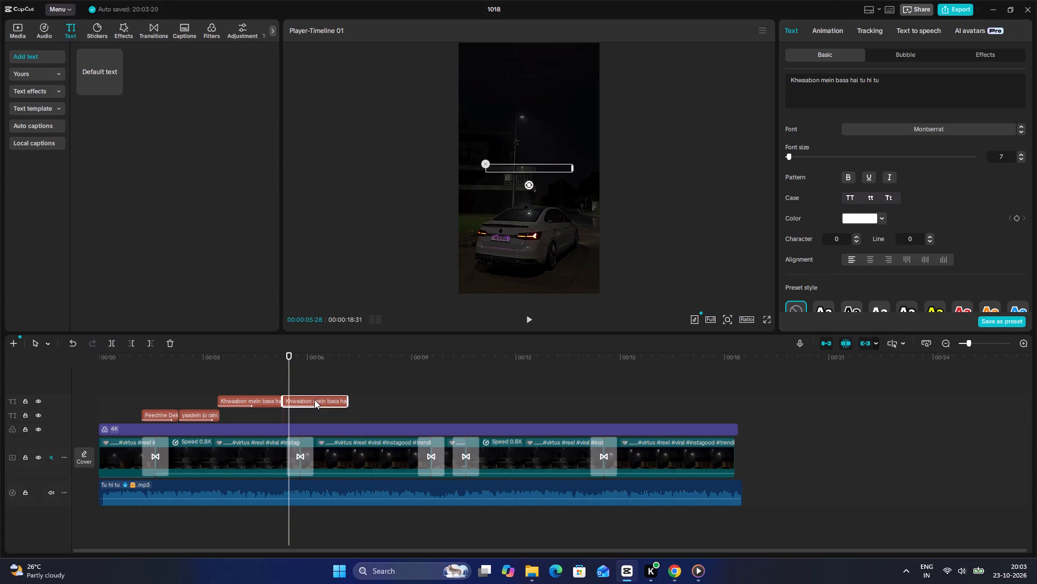
{"action": "left_click", "coordinate": [906, 88]}
{"action": "key", "text": "ctrl+a"}
{"action": "key", "text": "ctrl+v"}
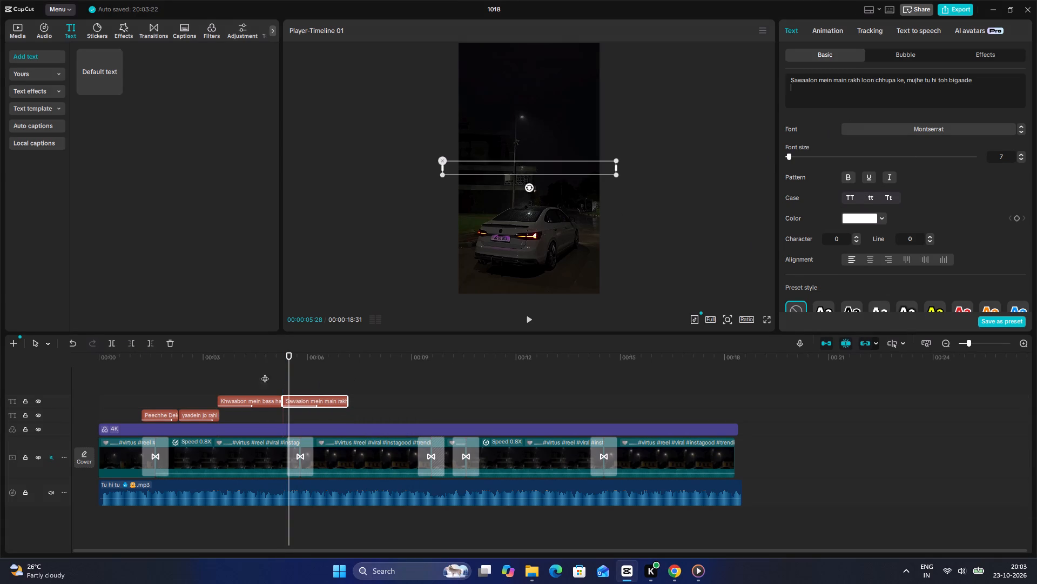
Play the reel from the second lyric line through to the end to check the lyric timing.
{"action": "left_click", "coordinate": [226, 364]}
{"action": "left_click_drag", "start_coordinate": [226, 364], "coordinate": [168, 355]}
{"action": "key", "text": "space"}
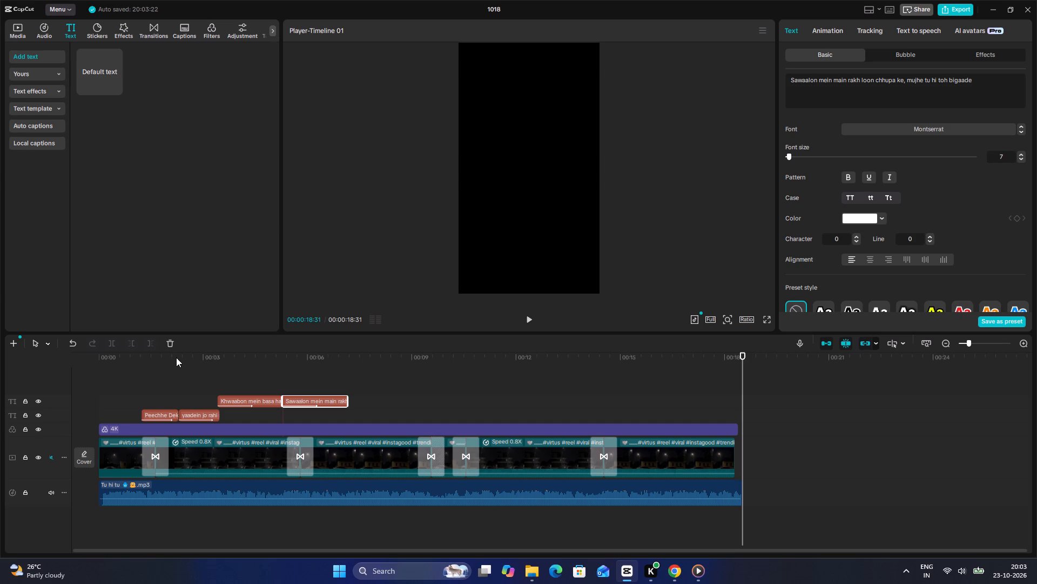
{"action": "left_click", "coordinate": [186, 417]}
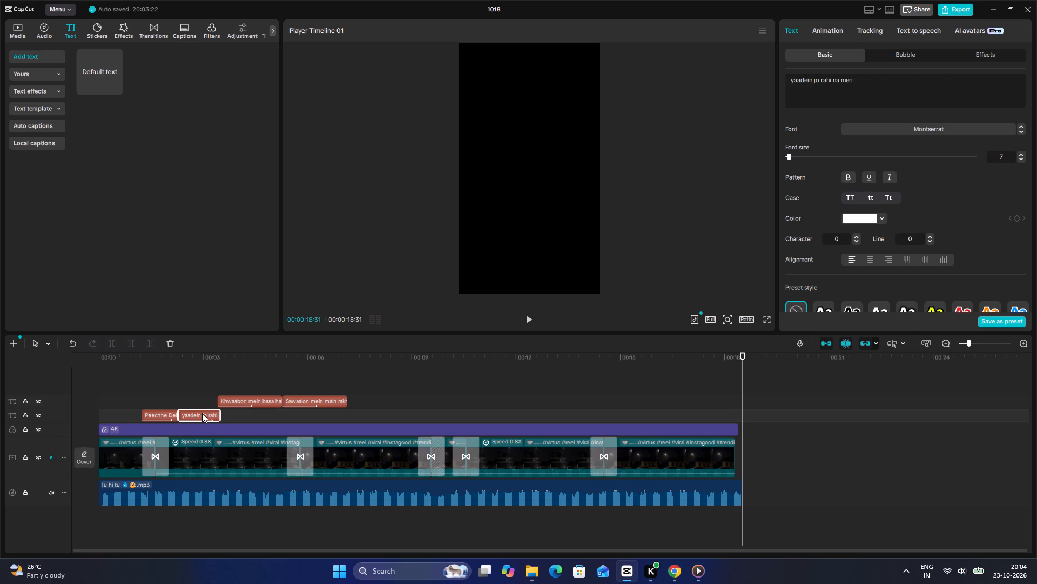
Close the 1018 project editor, the Genius lyrics page in Chrome, the CapCut home window and the Downloads folder.
{"action": "left_click", "coordinate": [1036, 0]}
{"action": "left_click", "coordinate": [1032, 6]}
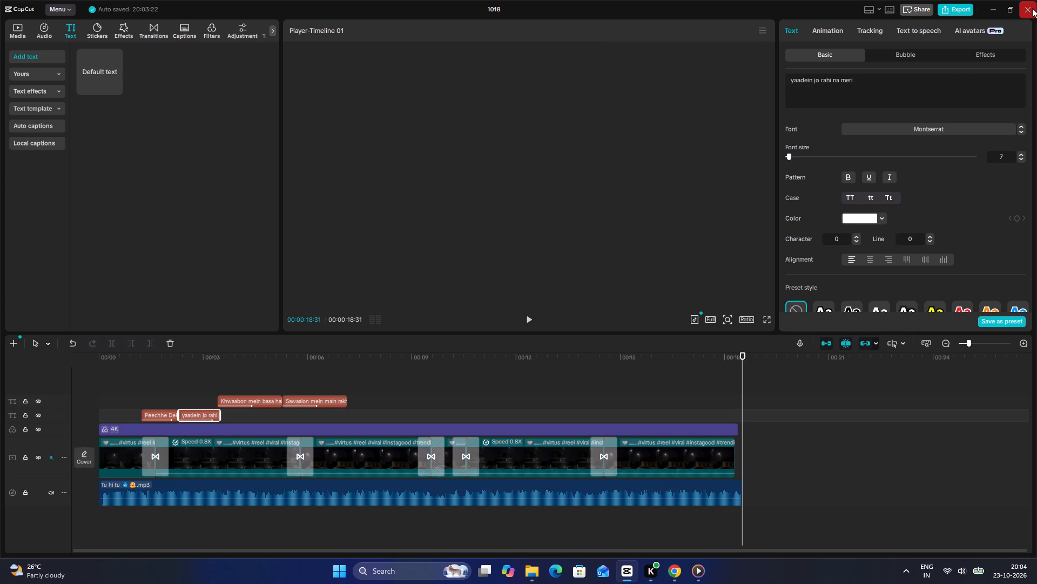
{"action": "left_click", "coordinate": [1036, 0]}
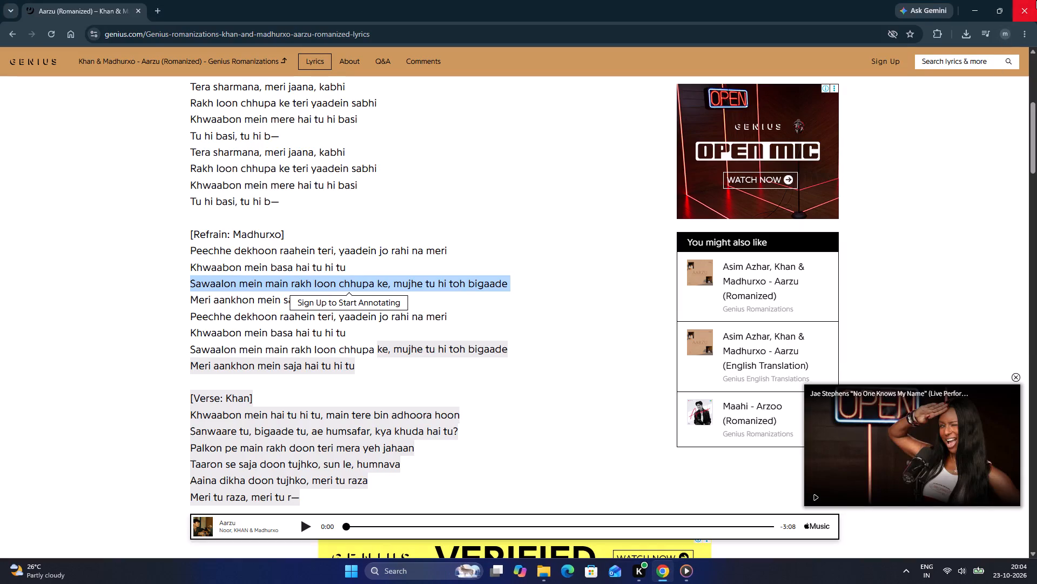
{"action": "left_click", "coordinate": [890, 35]}
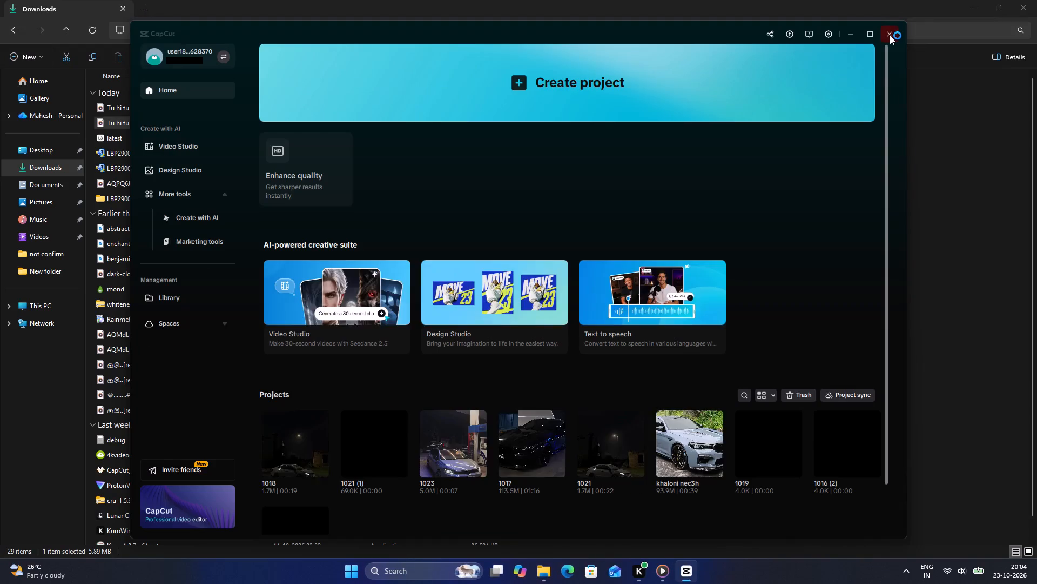
{"action": "left_click", "coordinate": [890, 35]}
{"action": "left_click", "coordinate": [1036, 0]}
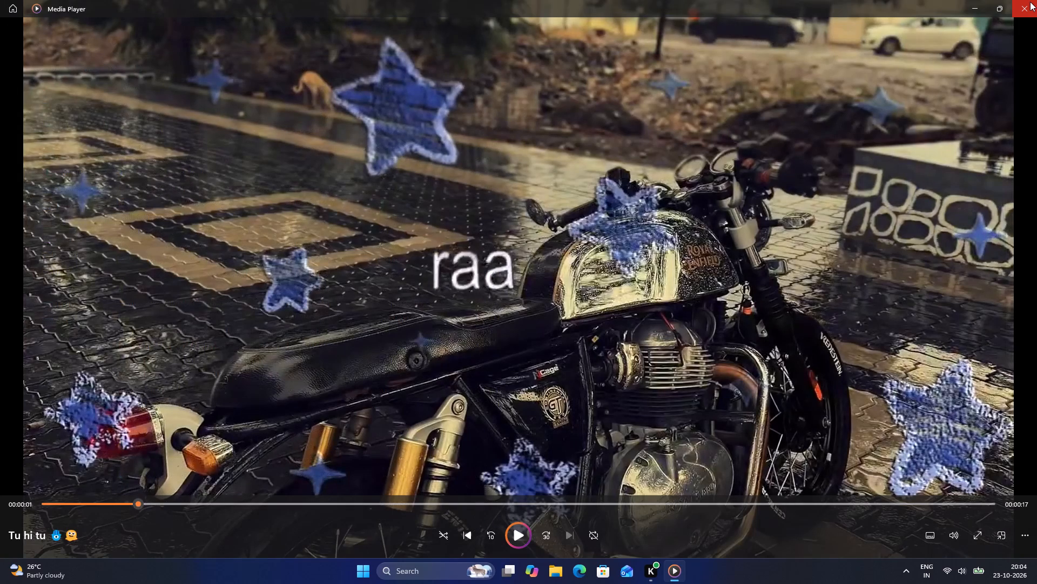